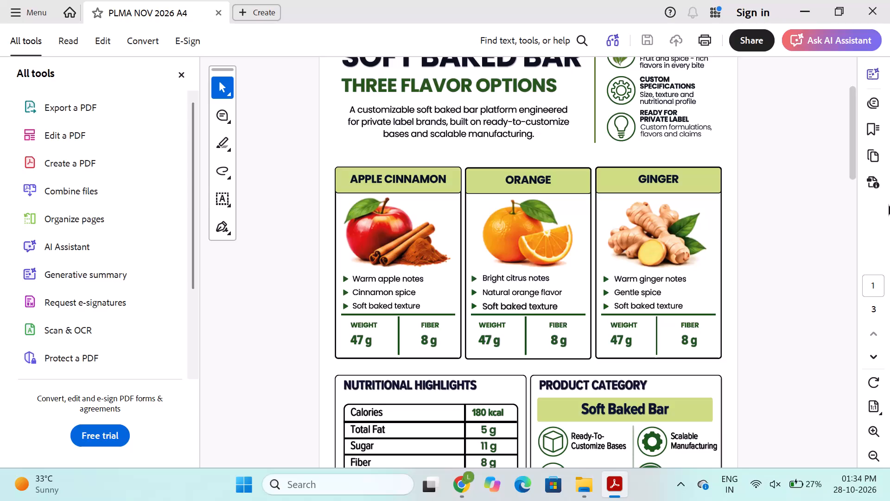
# Review the PLMA NOV 2026 A4 PDF from the chewy granola bar page back through the fruit and cereal bar comparison to page 1.
pyautogui.scroll(-7, 681, 261)
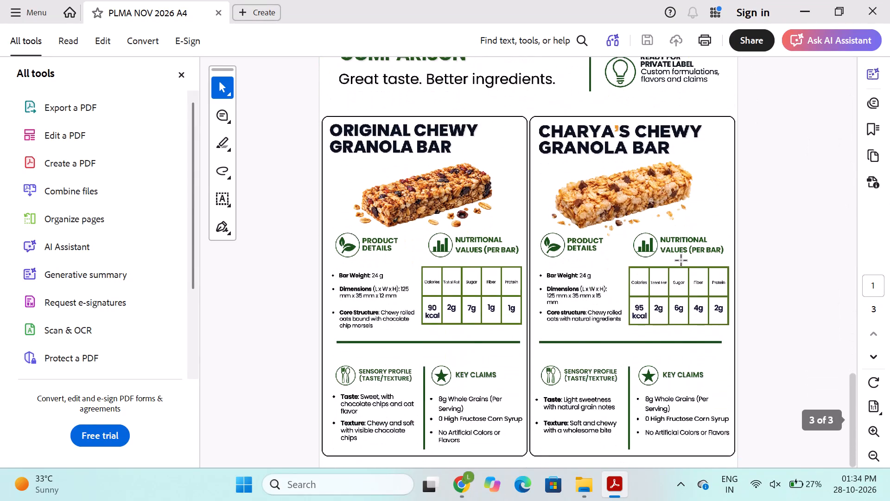
pyautogui.scroll(3, 757, 280)
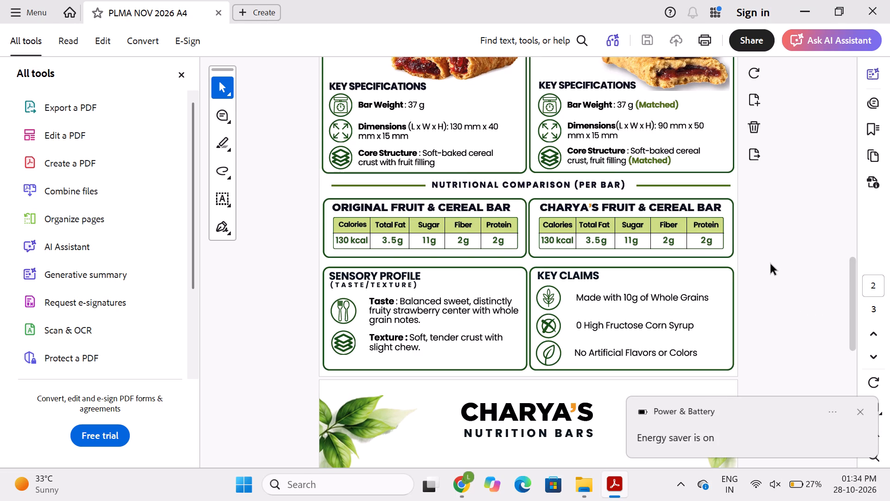
pyautogui.click(774, 264)
pyautogui.click(863, 409)
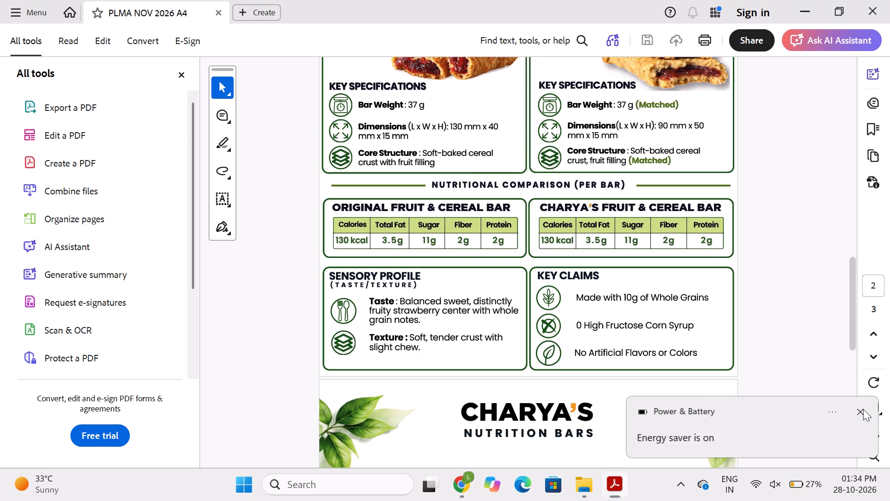
pyautogui.scroll(3, 771, 330)
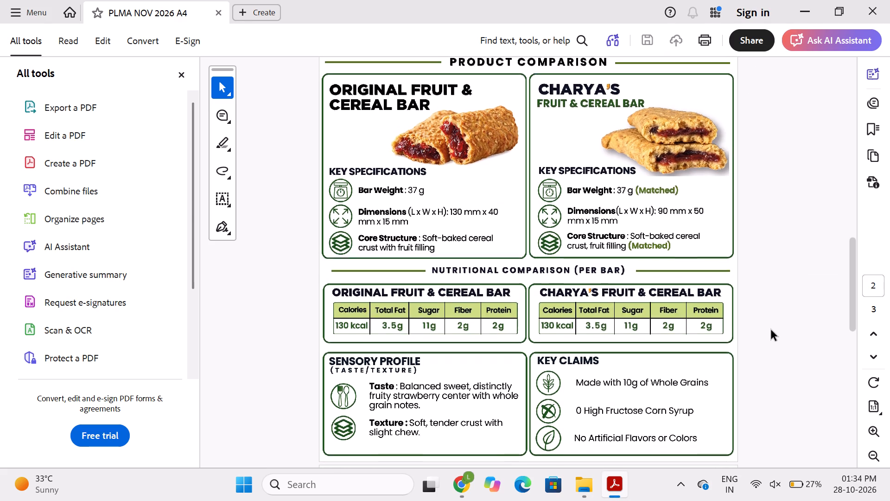
pyautogui.scroll(2, 771, 330)
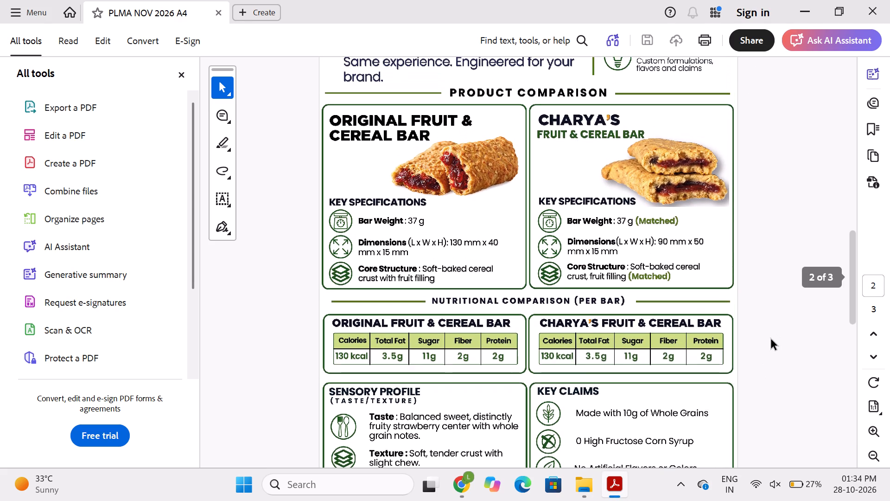
pyautogui.scroll(1, 771, 340)
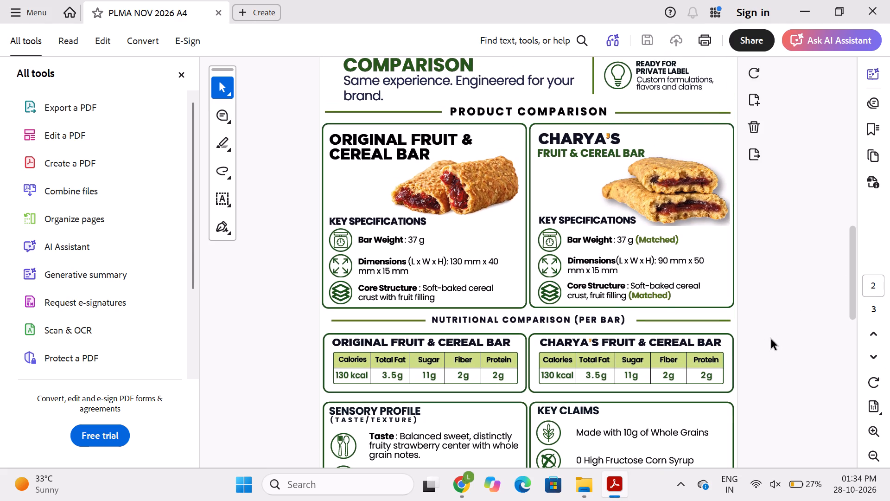
pyautogui.scroll(2, 771, 340)
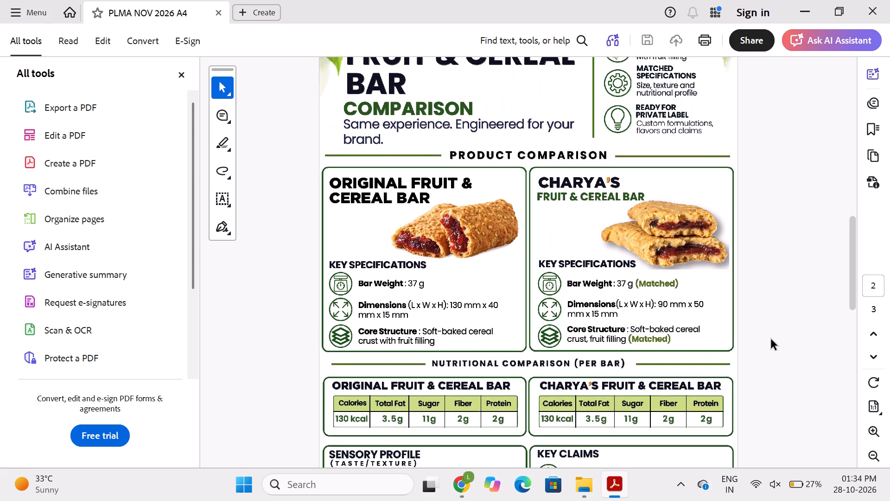
pyautogui.scroll(1, 771, 340)
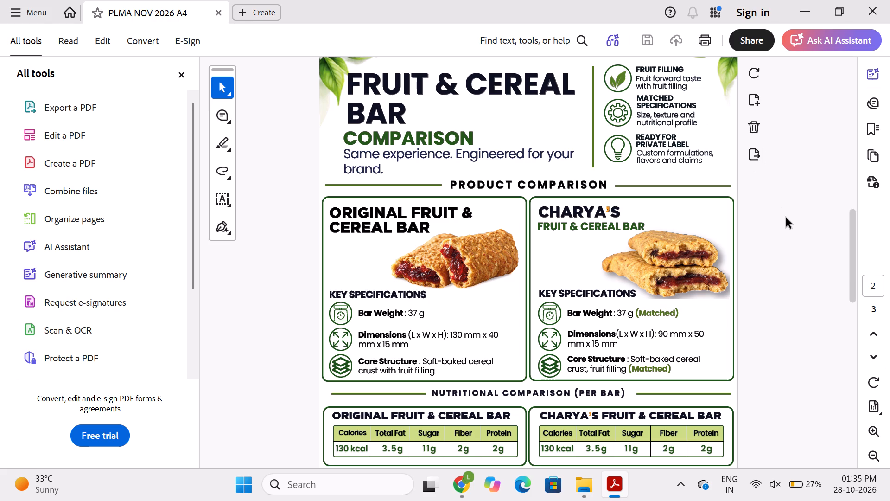
pyautogui.scroll(2, 786, 218)
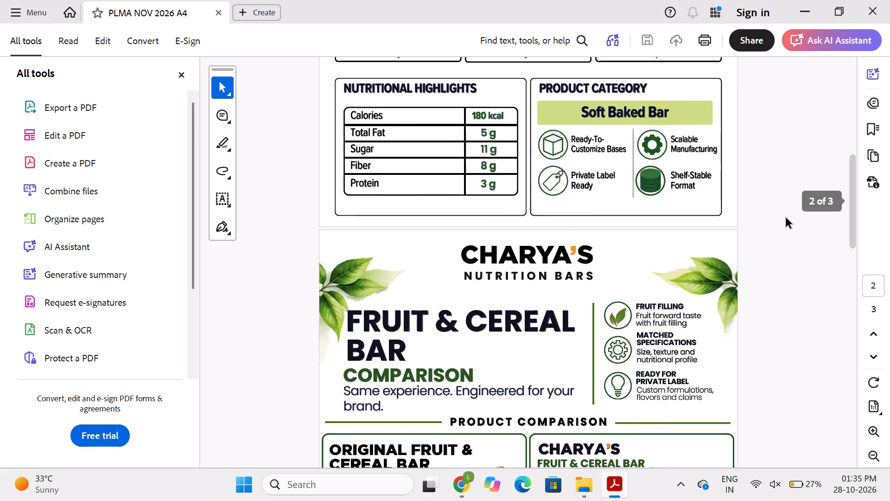
pyautogui.scroll(6, 786, 218)
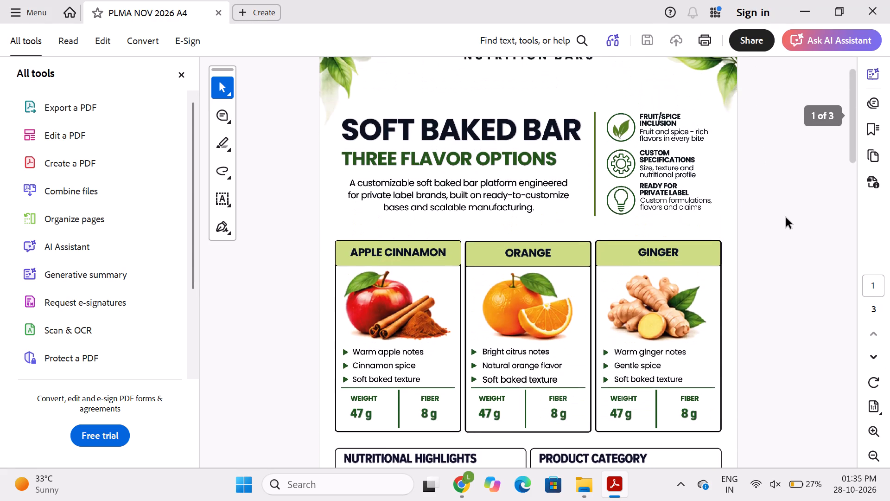
pyautogui.scroll(3, 786, 218)
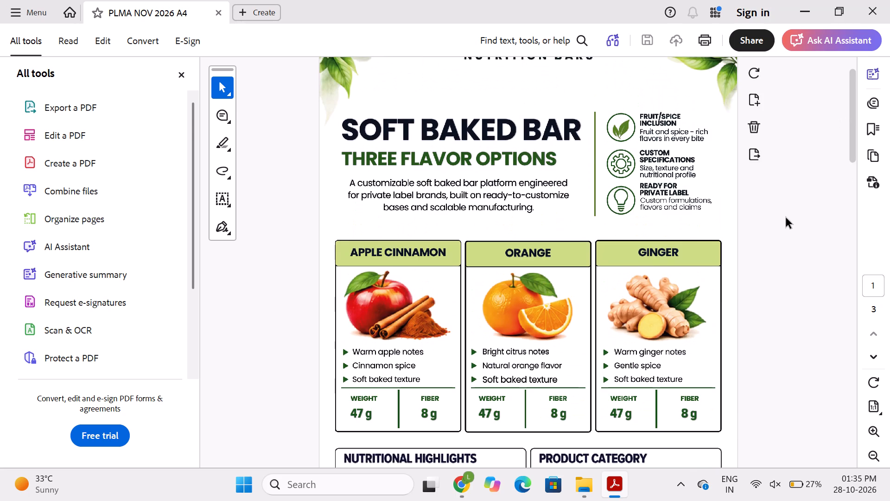
pyautogui.scroll(1, 786, 218)
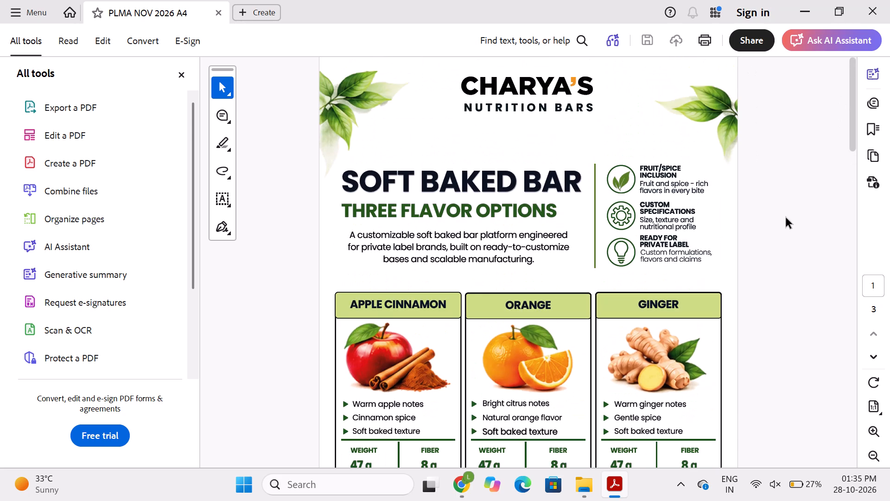
pyautogui.scroll(3, 786, 218)
pyautogui.scroll(2, 715, 195)
# Examine the Soft Baked Bar page closely, including its three flavor cards, Nutritional Highlights table and Product Category section.
pyautogui.scroll(-1, 715, 195)
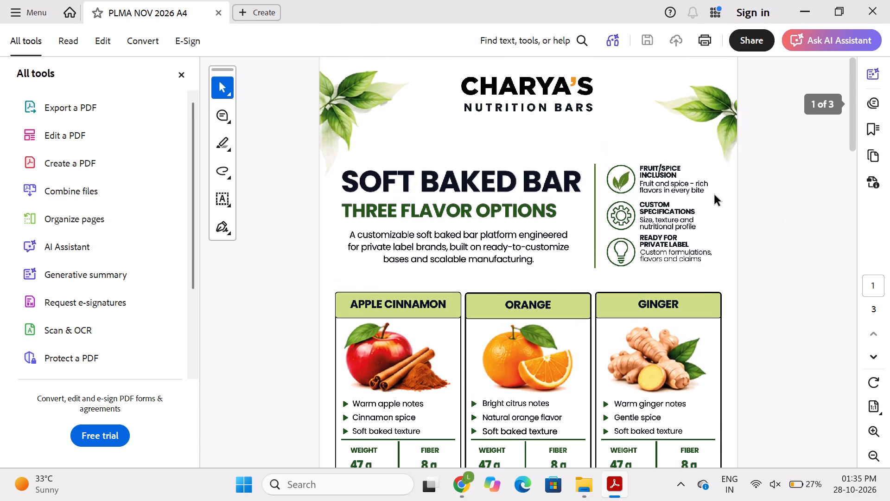
pyautogui.scroll(-4, 715, 195)
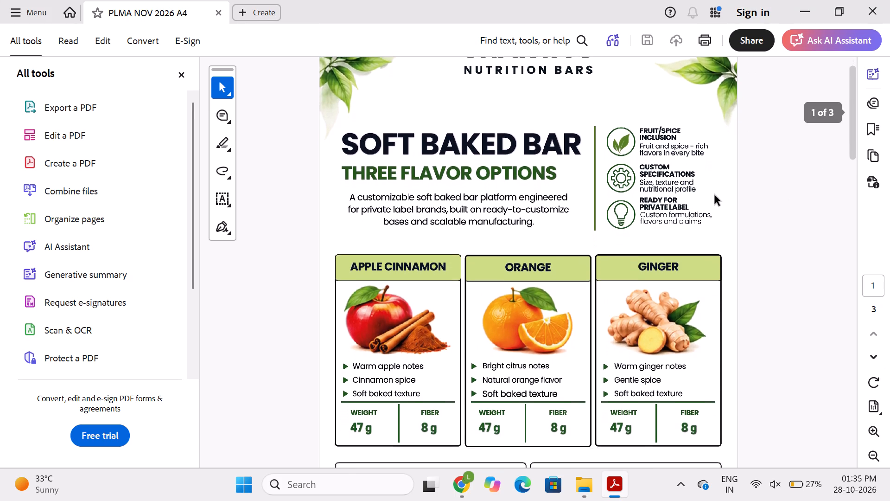
pyautogui.scroll(-1, 715, 195)
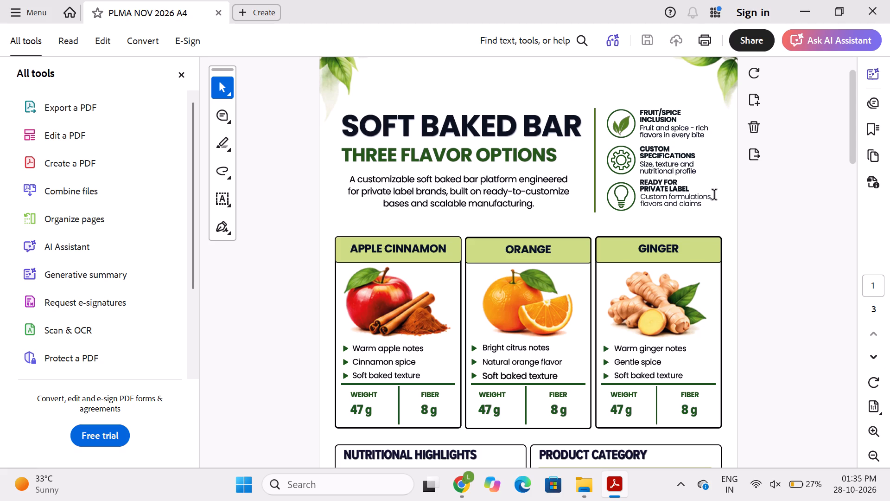
pyautogui.scroll(-1, 715, 195)
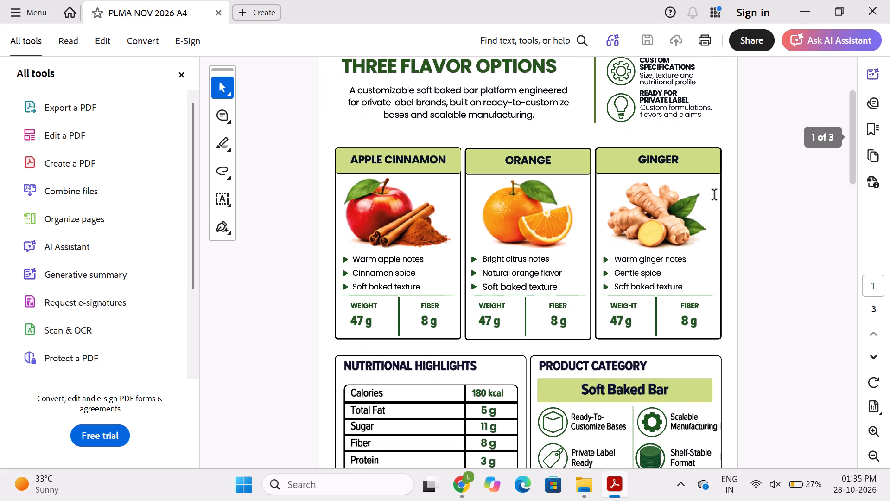
pyautogui.scroll(-2, 715, 195)
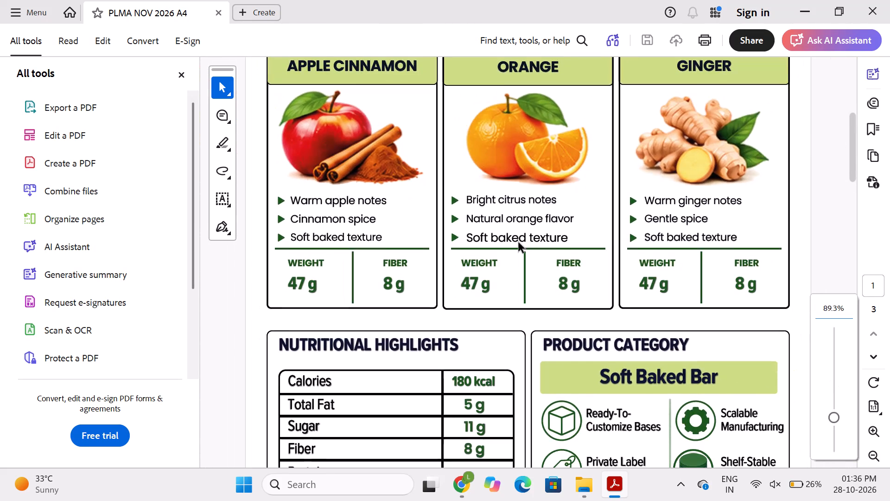
pyautogui.scroll(-2, 519, 243)
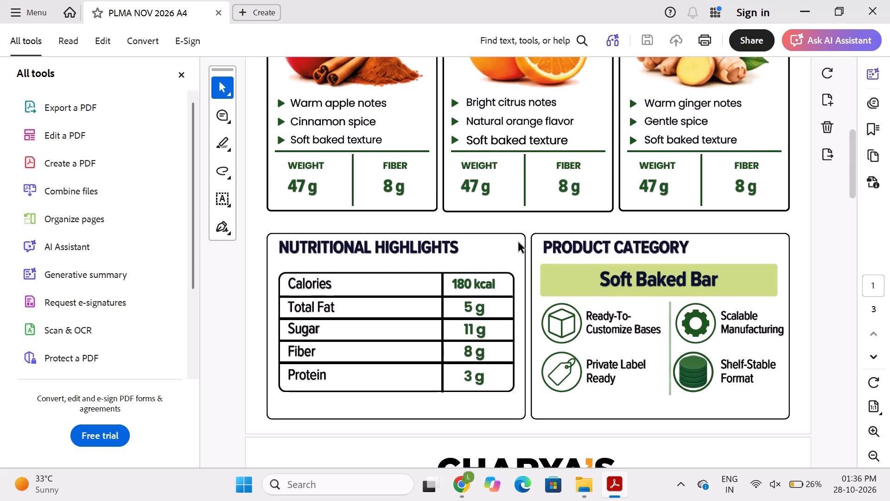
pyautogui.scroll(-1, 519, 243)
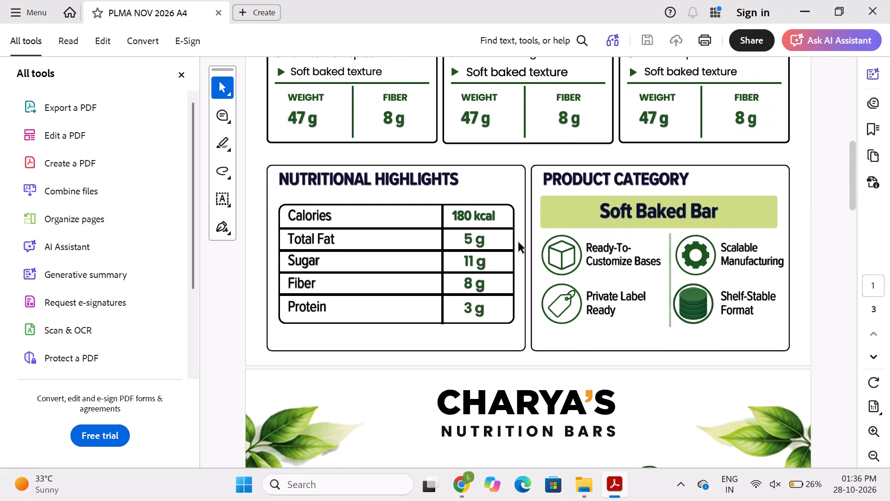
pyautogui.click(431, 266)
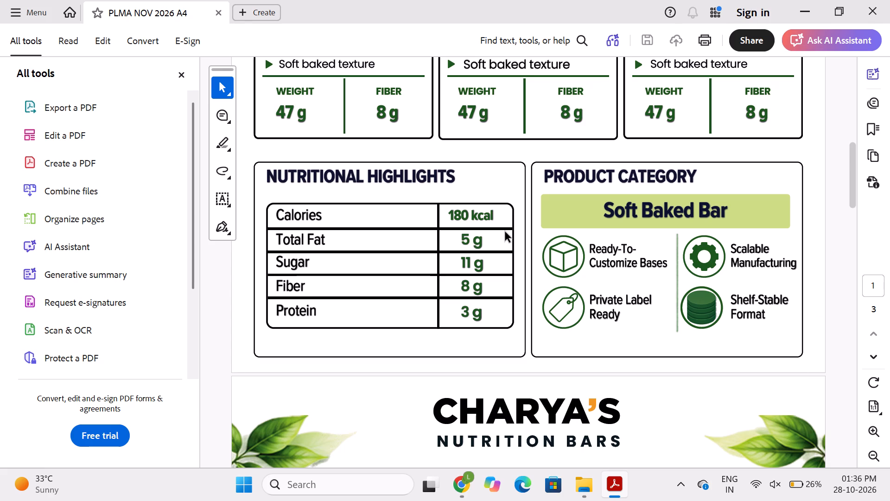
# Examine the Fruit & Cereal Bar comparison page, including its header and the key specifications of both products.
pyautogui.scroll(-1, 518, 249)
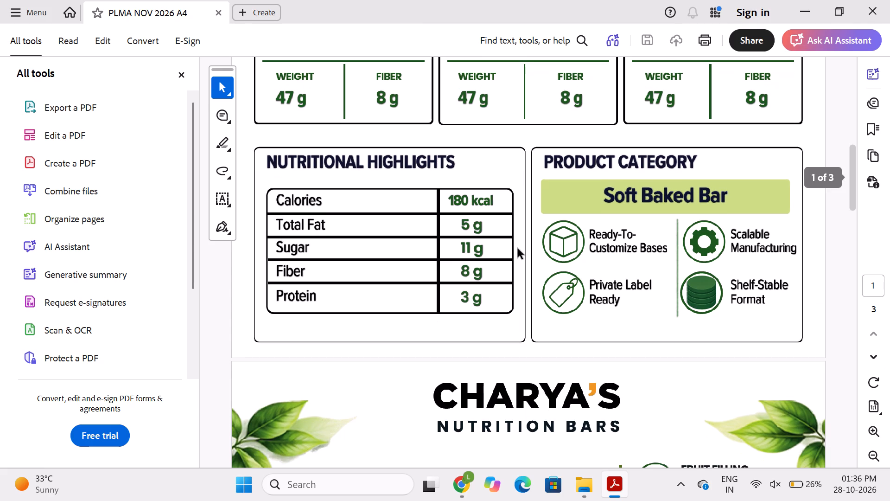
pyautogui.scroll(-1, 518, 249)
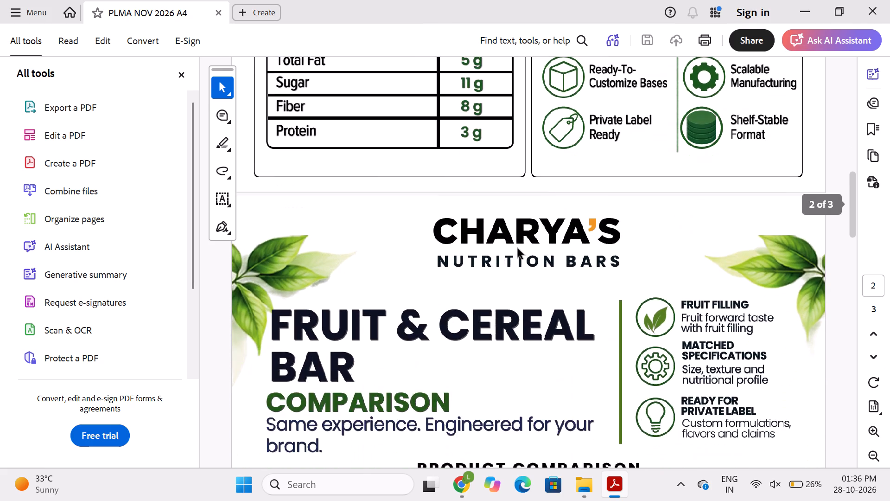
pyautogui.scroll(-2, 518, 249)
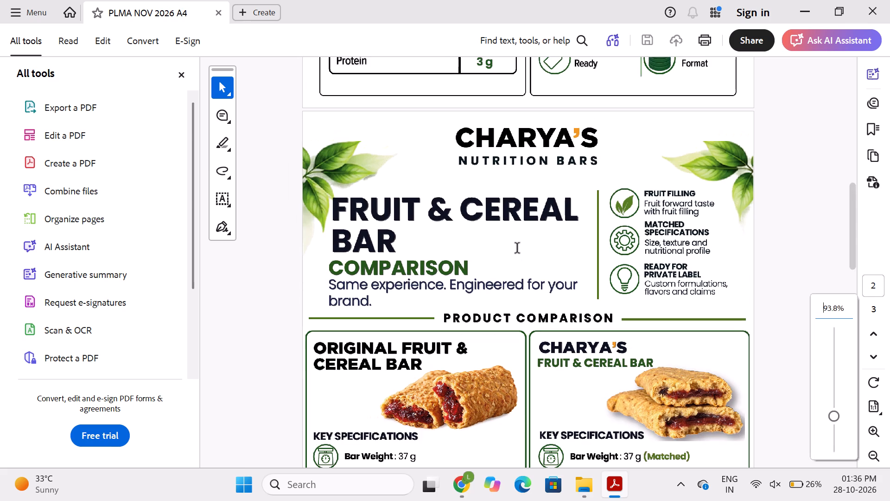
pyautogui.scroll(-2, 518, 249)
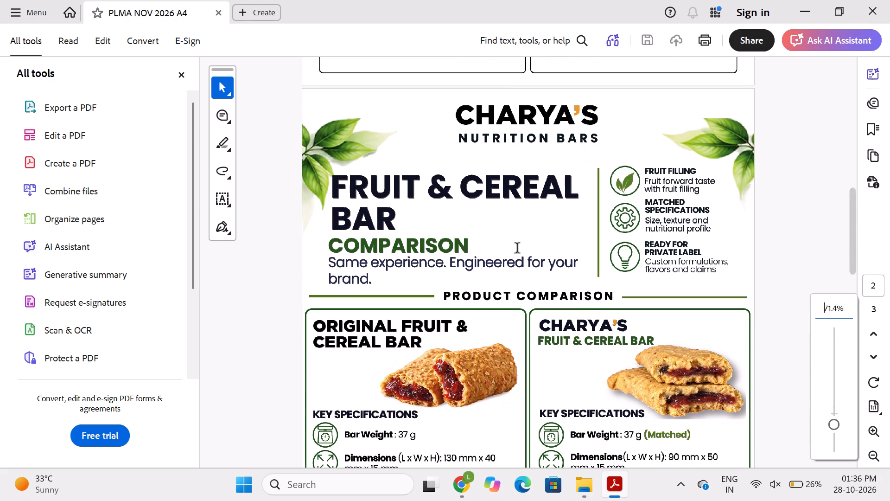
pyautogui.scroll(-1, 518, 249)
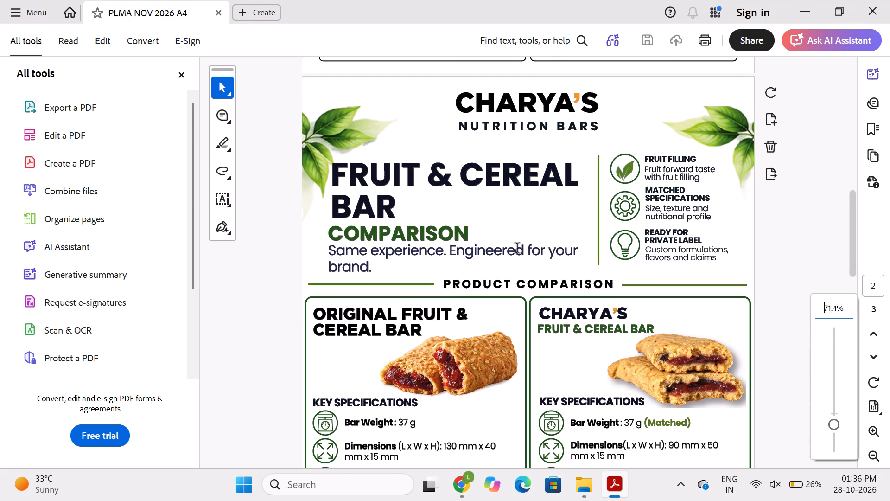
pyautogui.scroll(-1, 518, 249)
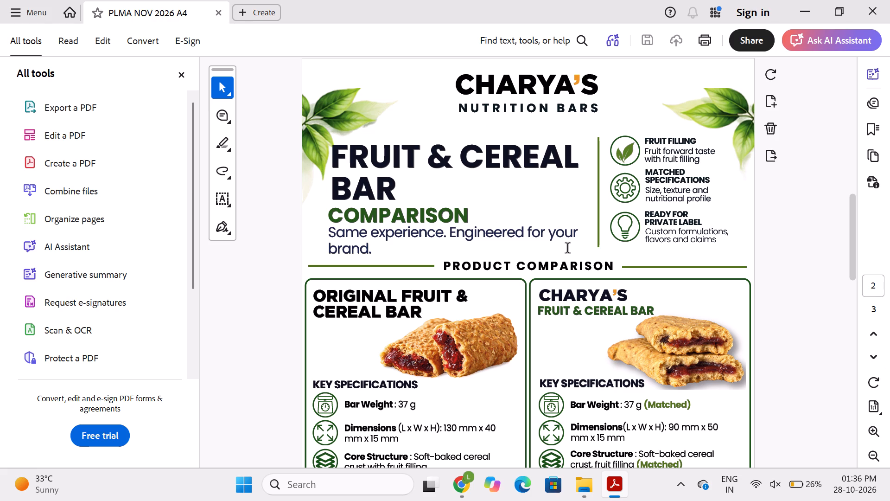
pyautogui.scroll(-1, 566, 295)
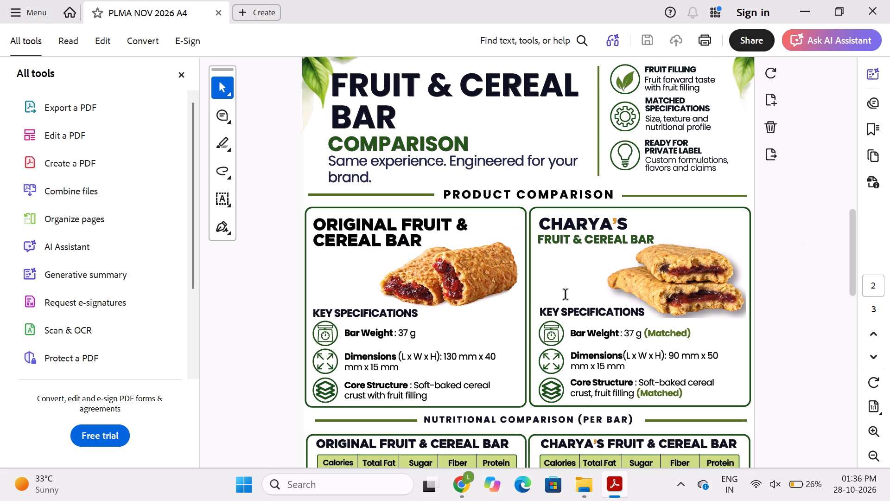
pyautogui.scroll(-1, 548, 262)
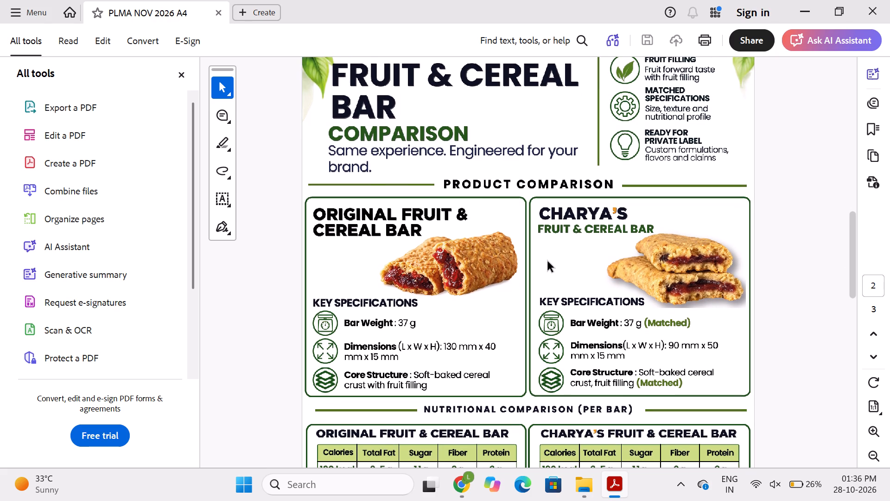
pyautogui.scroll(-6, 548, 262)
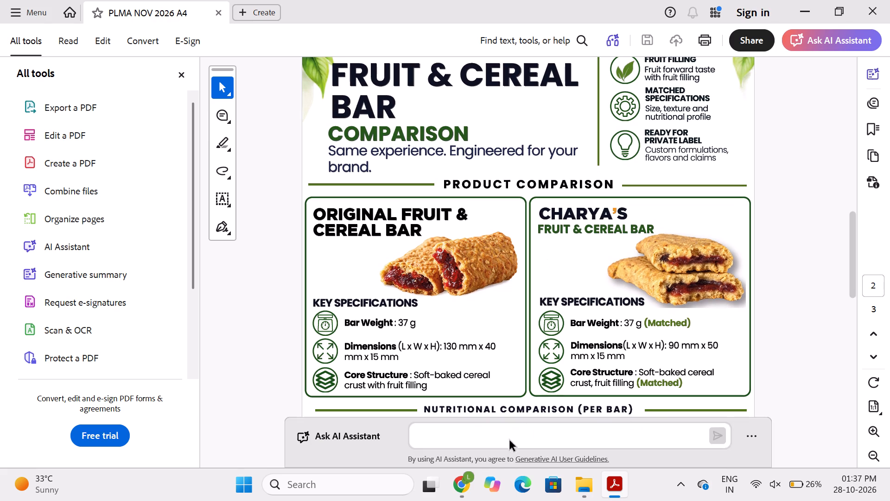
# Switch to the PLMA NOV 2026 A4 design in Canva in Chrome and bring up page 2's Product Comparison section.
pyautogui.click(466, 490)
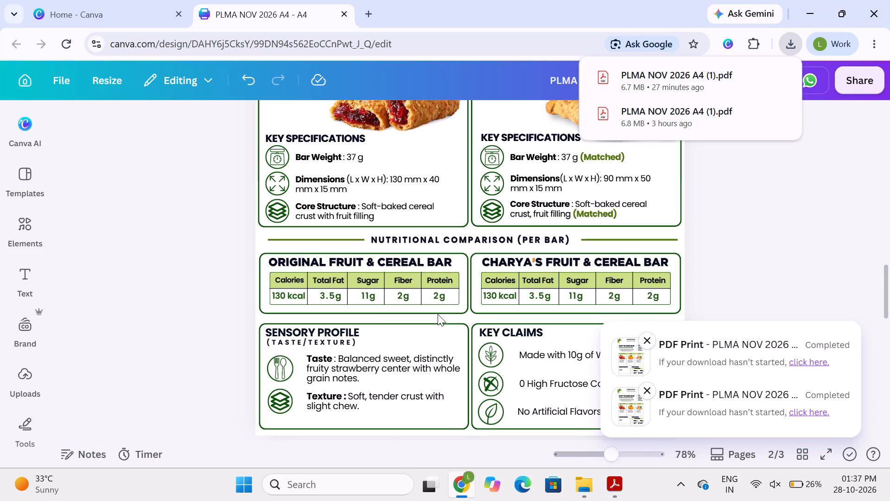
pyautogui.click(837, 254)
pyautogui.scroll(1, 789, 230)
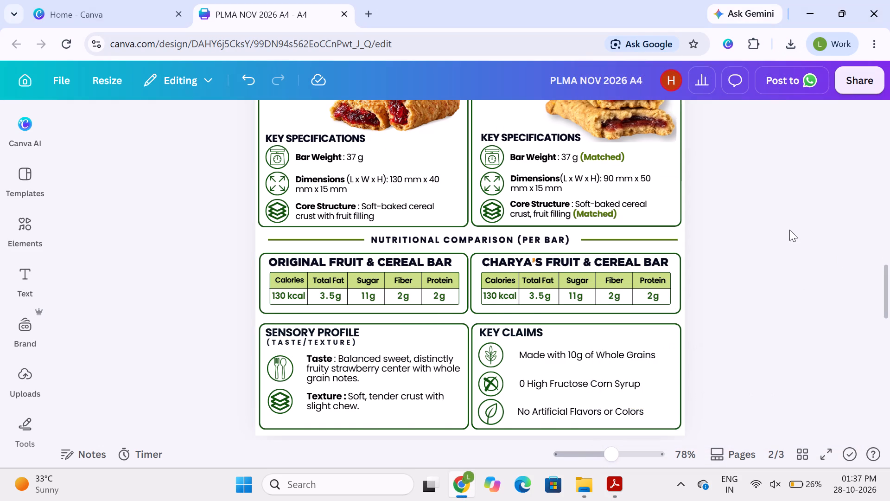
pyautogui.scroll(3, 789, 230)
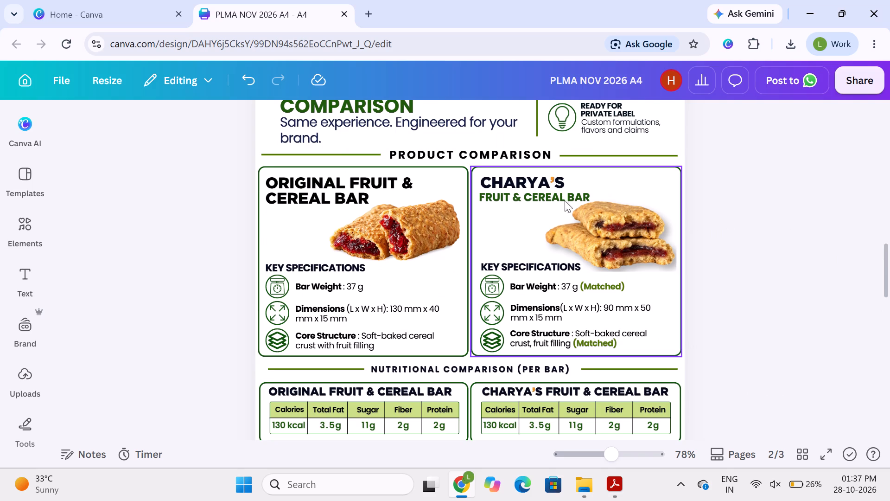
# Copy the "FRUIT & CEREAL BAR" subtitle text and append it after "CHARYA'S" in the product comparison card's heading.
pyautogui.click(546, 193)
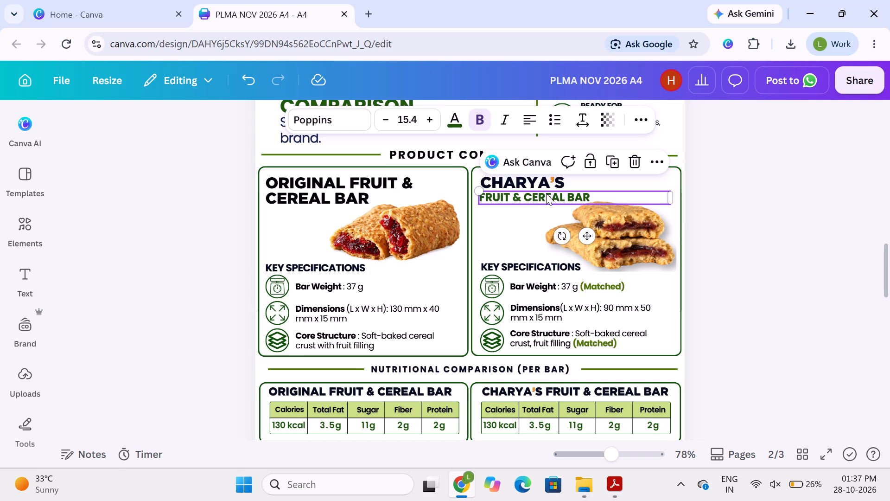
pyautogui.click(546, 193)
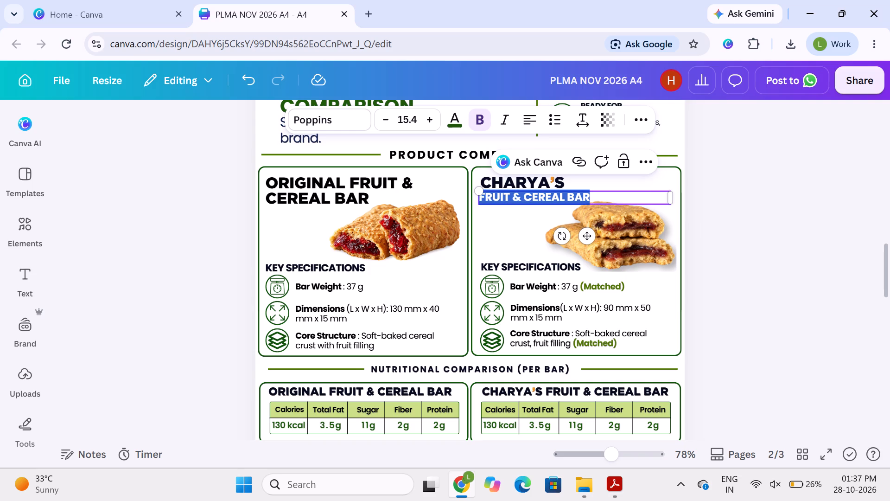
pyautogui.hotkey('ctrl', 'c')
pyautogui.click(576, 186)
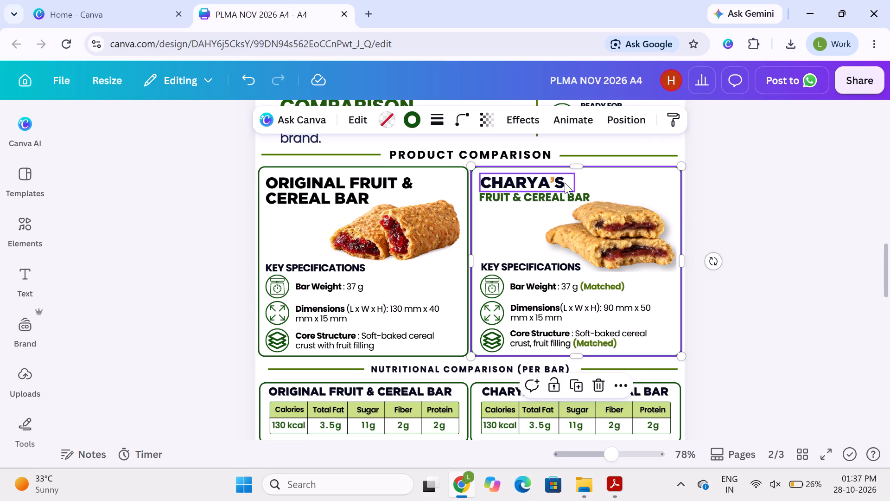
pyautogui.click(563, 182)
pyautogui.doubleClick(562, 180)
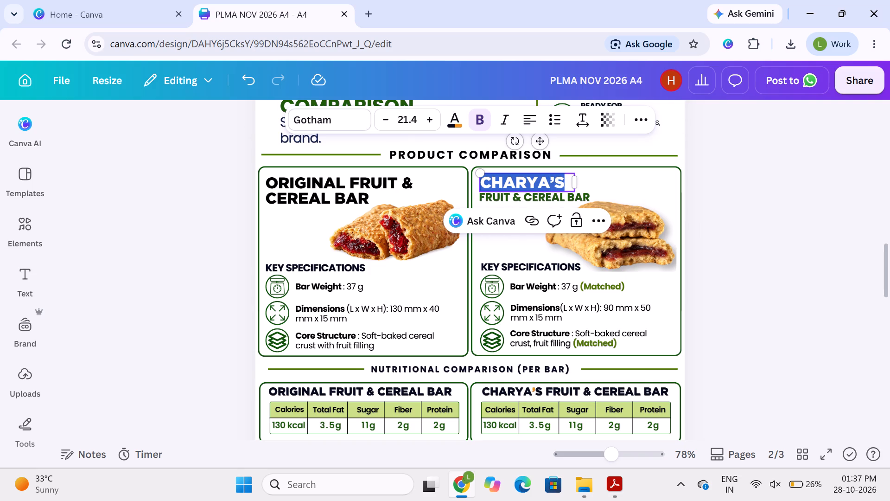
pyautogui.click(562, 180)
pyautogui.press('space')
pyautogui.hotkey('ctrl', 'v')
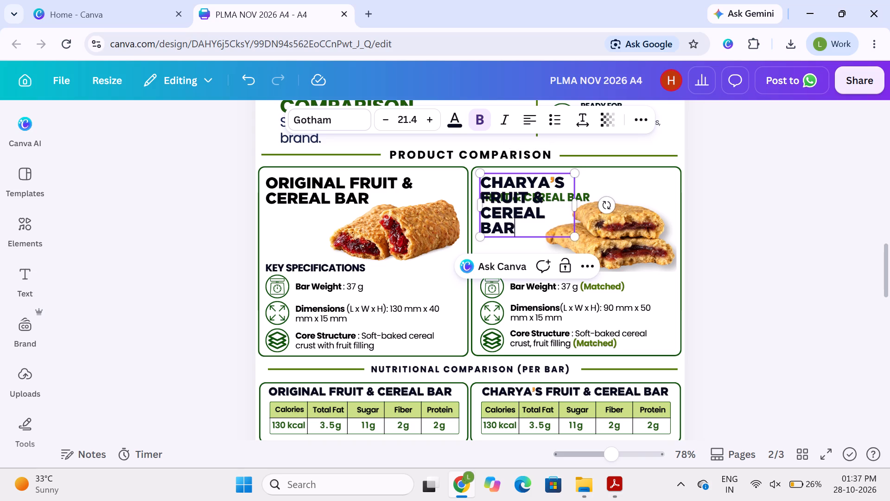
# Widen the combined Charya's heading text box so it wraps onto two lines within the card, ending with "CEREAL BAR".
pyautogui.moveTo(575, 206); pyautogui.dragTo(611, 196)
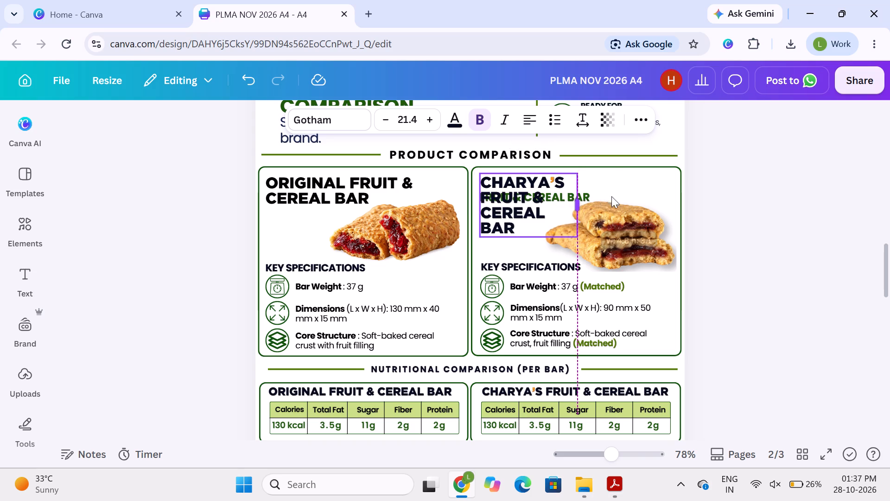
pyautogui.moveTo(611, 196); pyautogui.dragTo(703, 185)
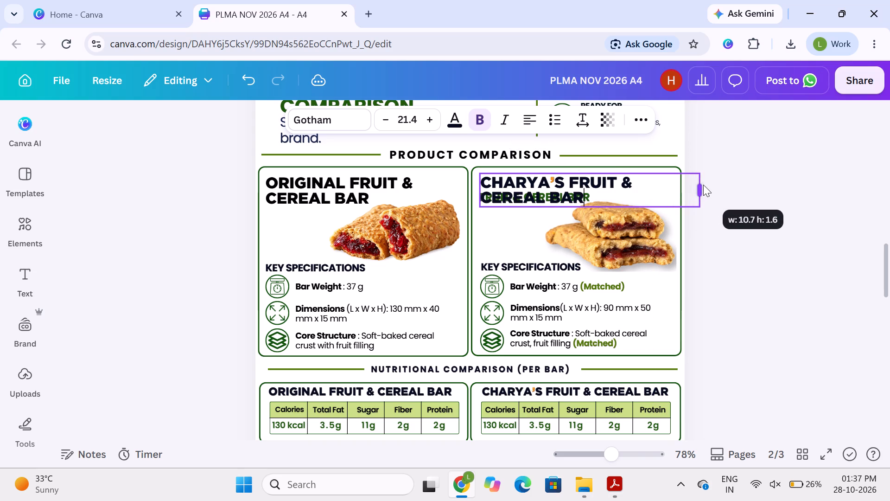
pyautogui.moveTo(703, 185); pyautogui.dragTo(664, 177)
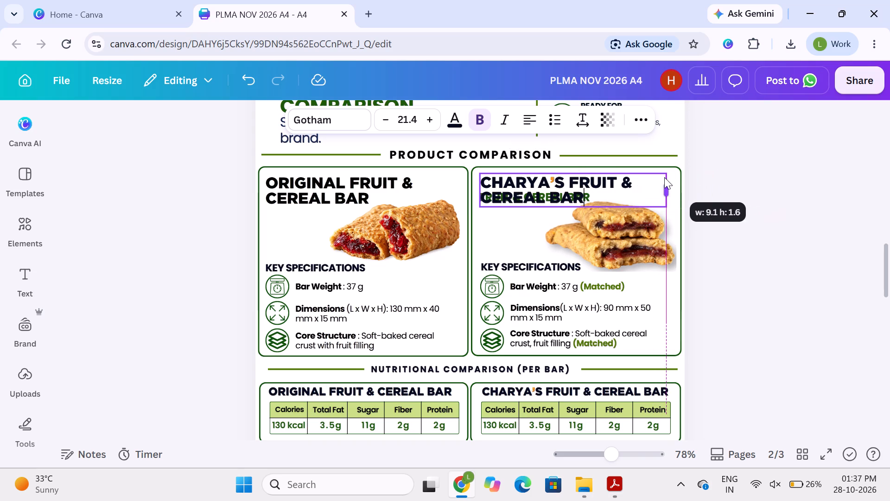
pyautogui.moveTo(664, 177); pyautogui.dragTo(728, 178)
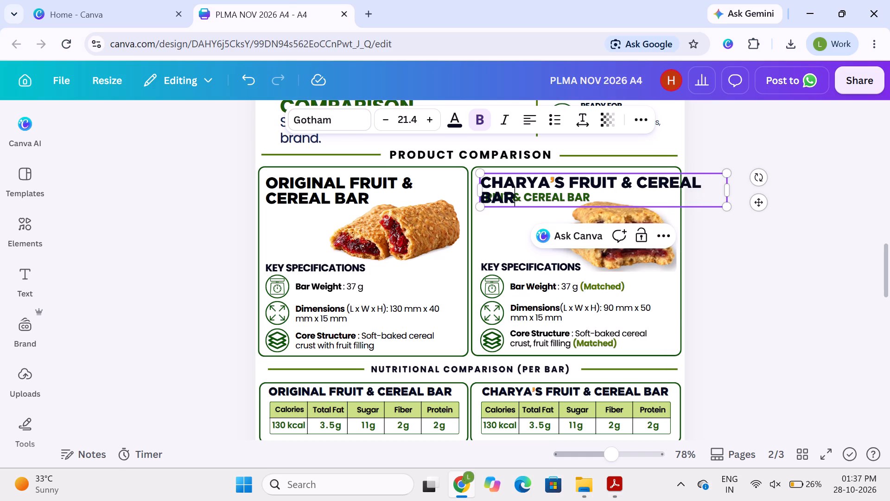
pyautogui.click(563, 196)
pyautogui.moveTo(730, 194); pyautogui.dragTo(672, 194)
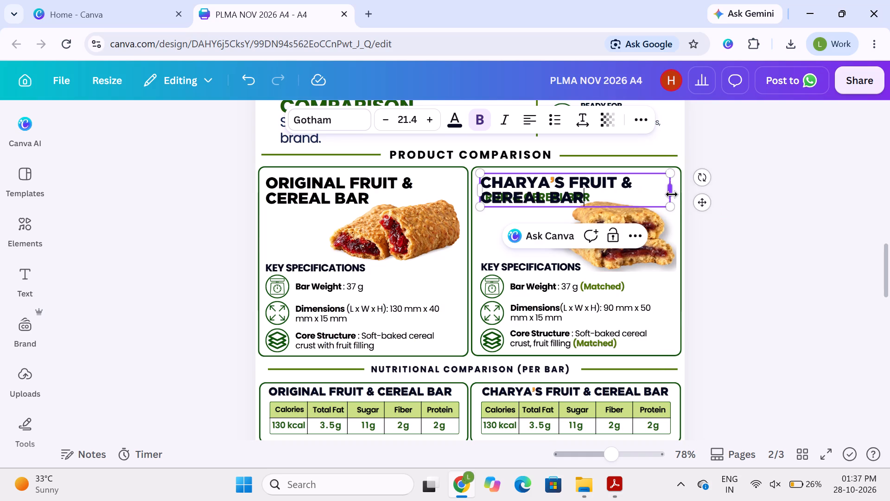
pyautogui.click(753, 223)
# Move the combined heading off the separate green "FRUIT & CEREAL BAR" subtitle and delete that subtitle.
pyautogui.moveTo(629, 182); pyautogui.dragTo(629, 181)
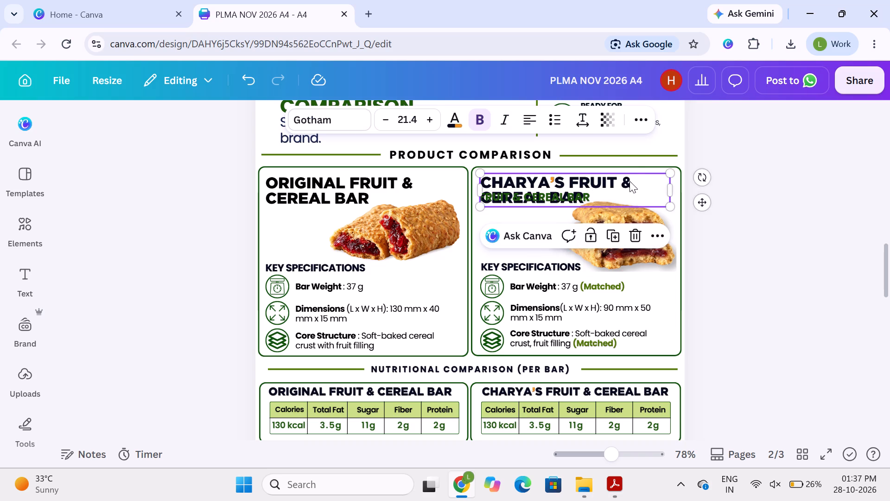
pyautogui.moveTo(629, 181); pyautogui.dragTo(631, 160)
pyautogui.click(545, 191)
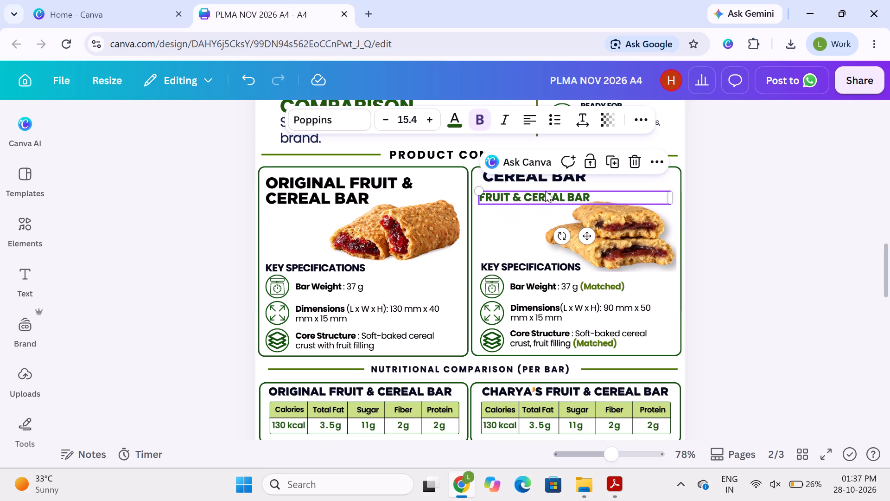
pyautogui.press('Delete')
# Reposition the combined Charya's heading at the top of its card, roughly level with the Original Fruit & Cereal Bar heading.
pyautogui.moveTo(547, 172); pyautogui.dragTo(544, 194)
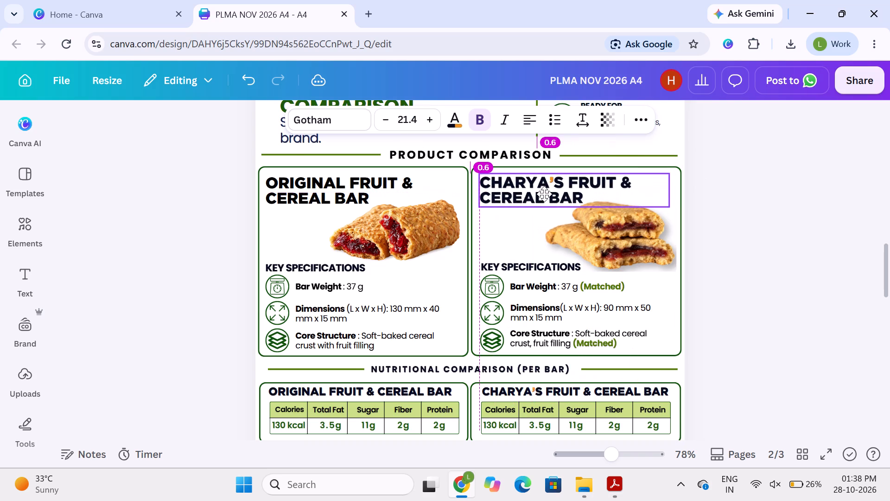
pyautogui.moveTo(544, 194); pyautogui.dragTo(544, 197)
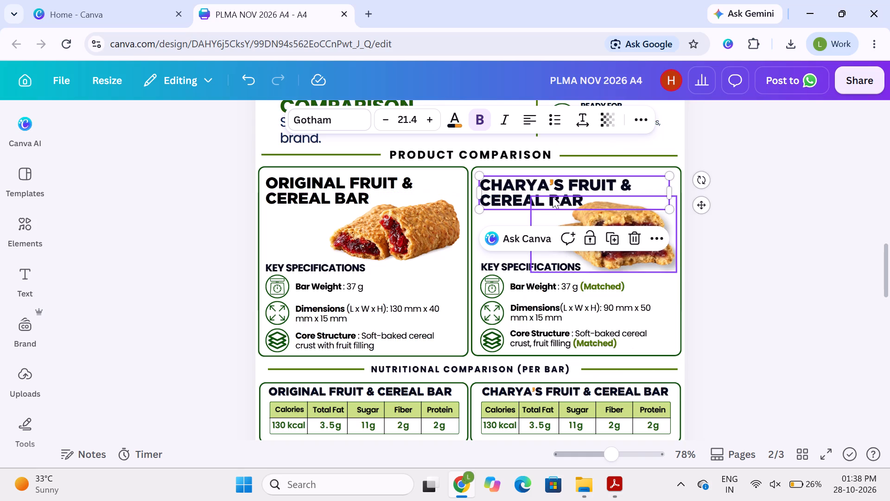
pyautogui.click(845, 242)
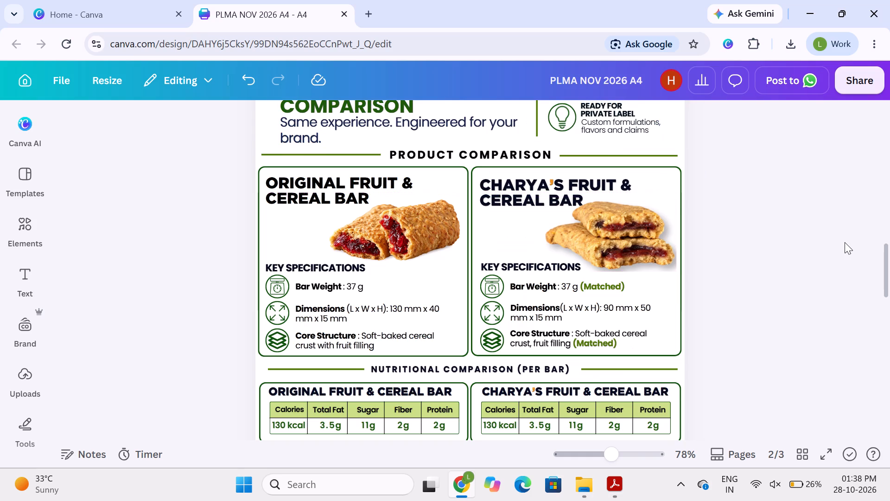
pyautogui.moveTo(524, 190); pyautogui.dragTo(524, 185)
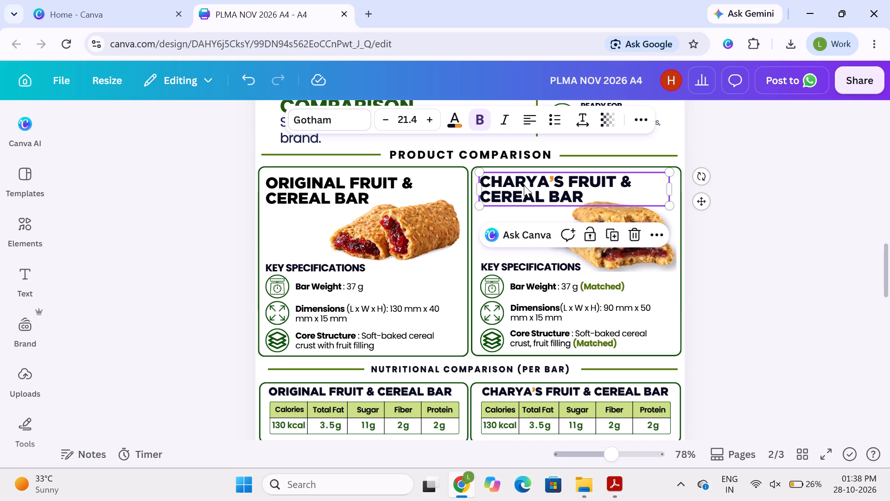
# Nudge both product comparison card headings up slightly and align them to each other by their vertical middles.
pyautogui.keyDown('shift'); pyautogui.click(367, 179); pyautogui.keyUp('shift')
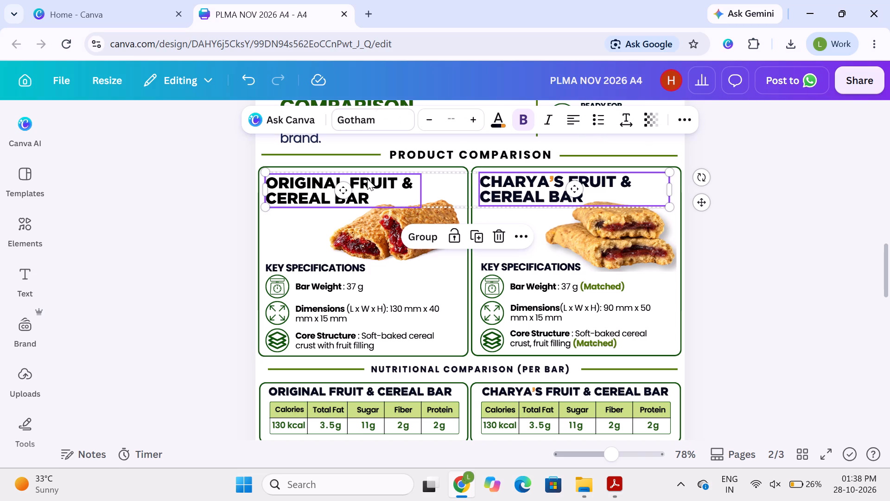
pyautogui.press('Up')
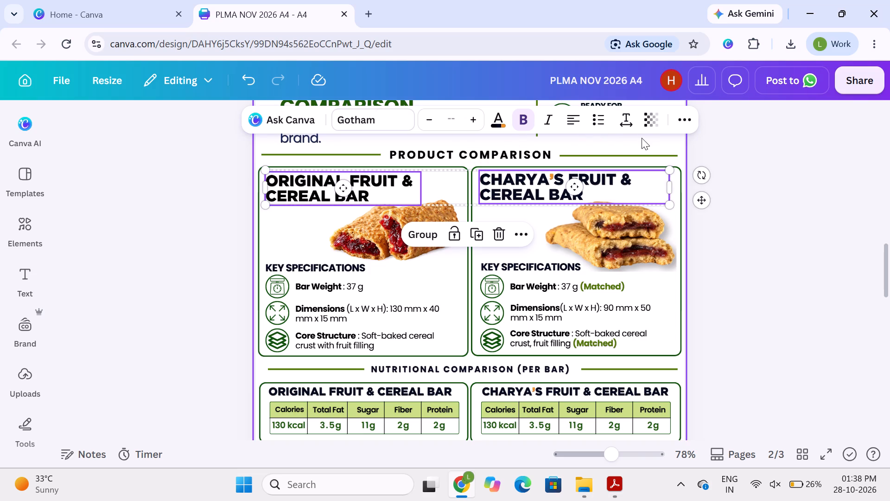
pyautogui.click(680, 120)
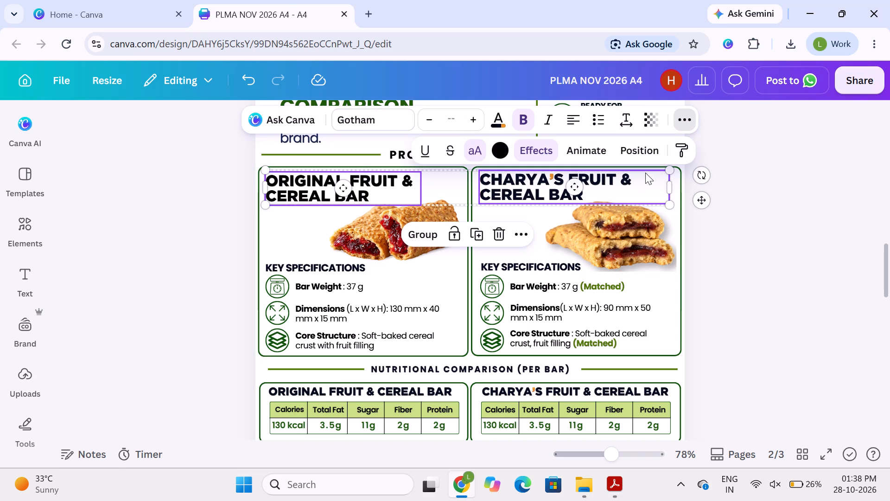
pyautogui.click(638, 156)
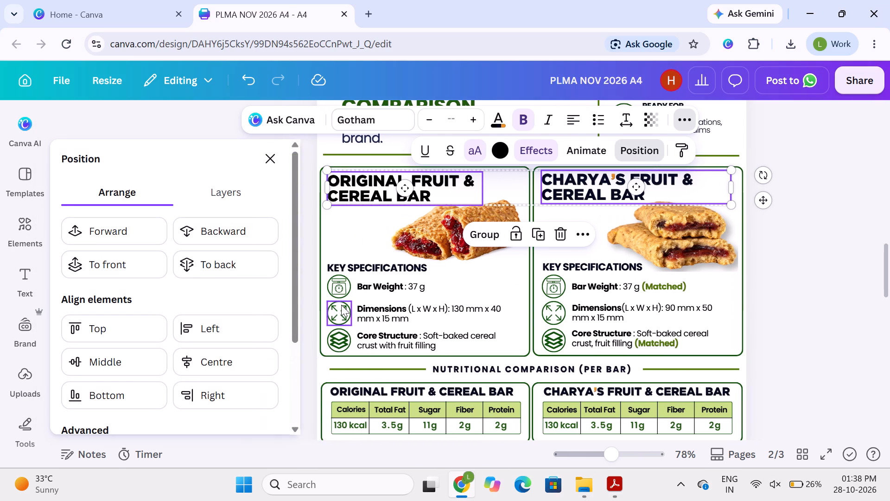
pyautogui.click(111, 370)
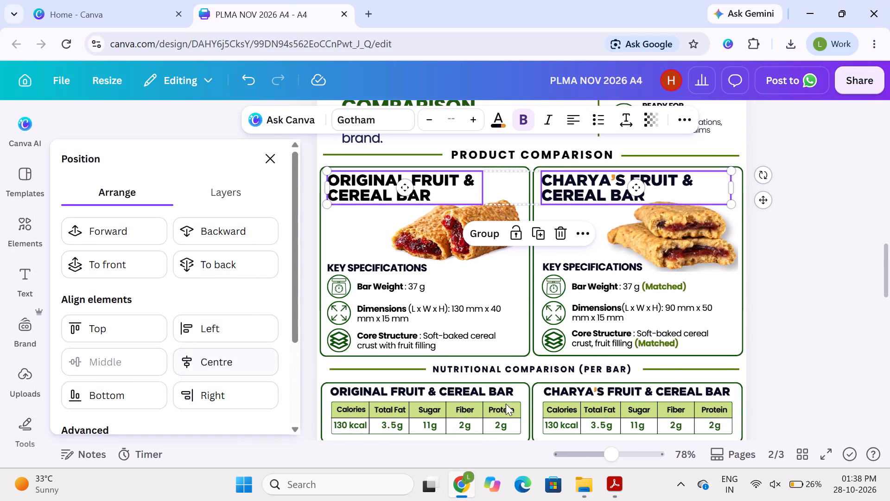
pyautogui.click(844, 327)
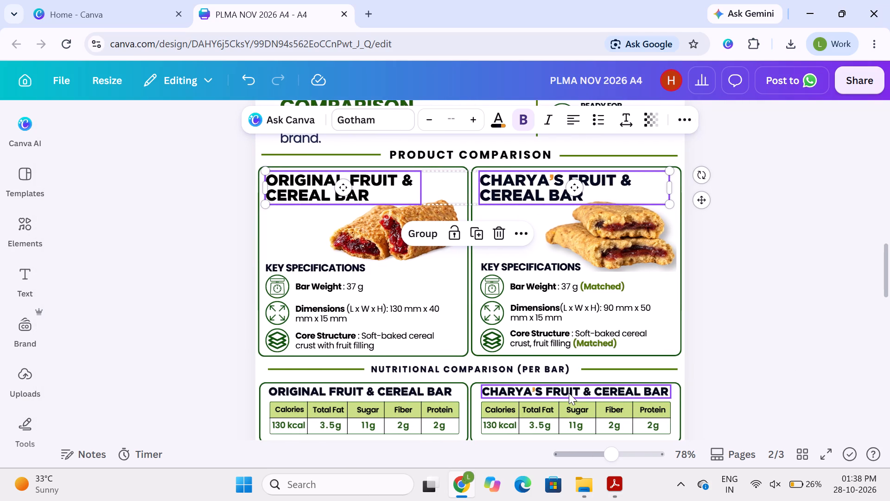
pyautogui.click(823, 363)
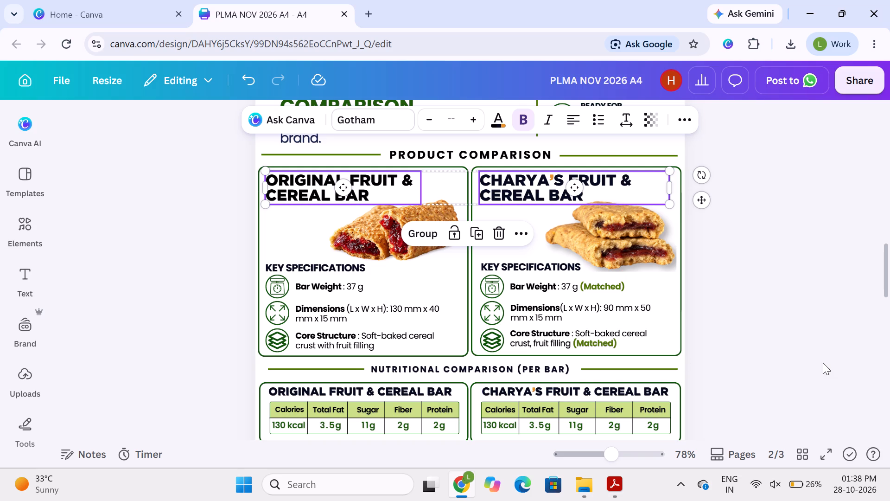
# Ungroup the bullet list in the Orange flavor card on page 1.
pyautogui.scroll(-3, 823, 363)
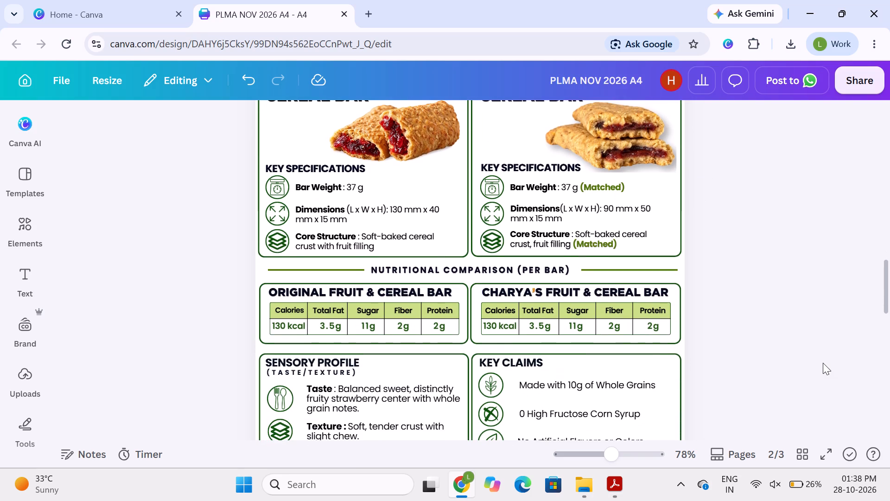
pyautogui.scroll(-1, 823, 363)
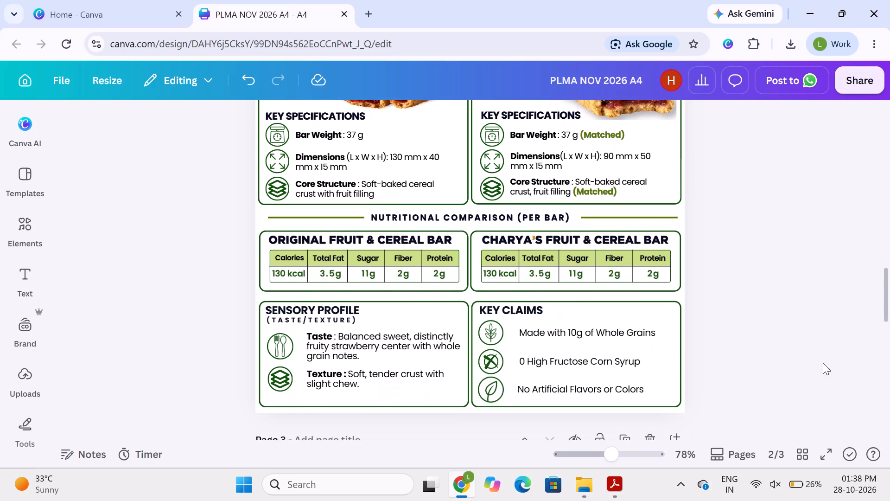
pyautogui.scroll(8, 823, 363)
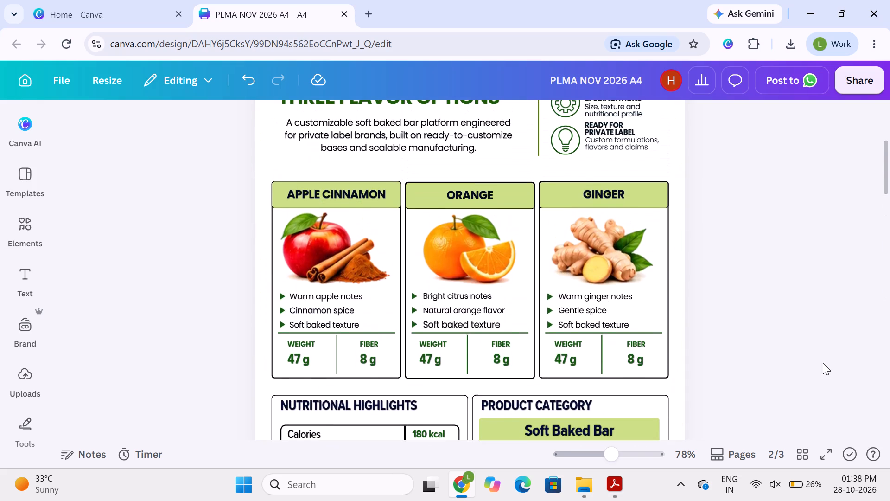
pyautogui.click(465, 314)
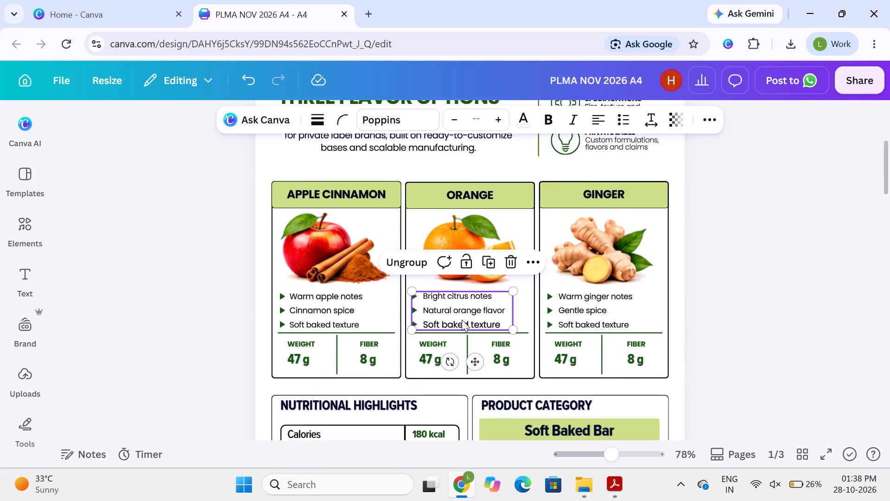
pyautogui.doubleClick(459, 324)
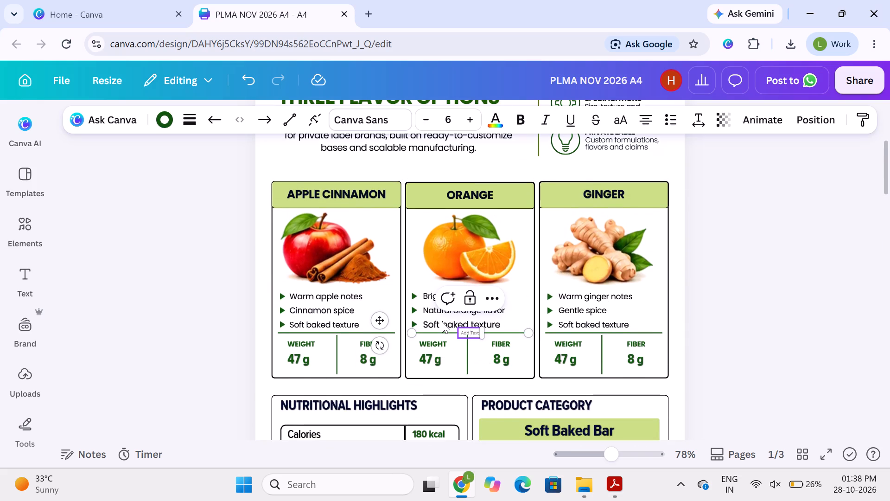
pyautogui.click(442, 321)
pyautogui.click(420, 260)
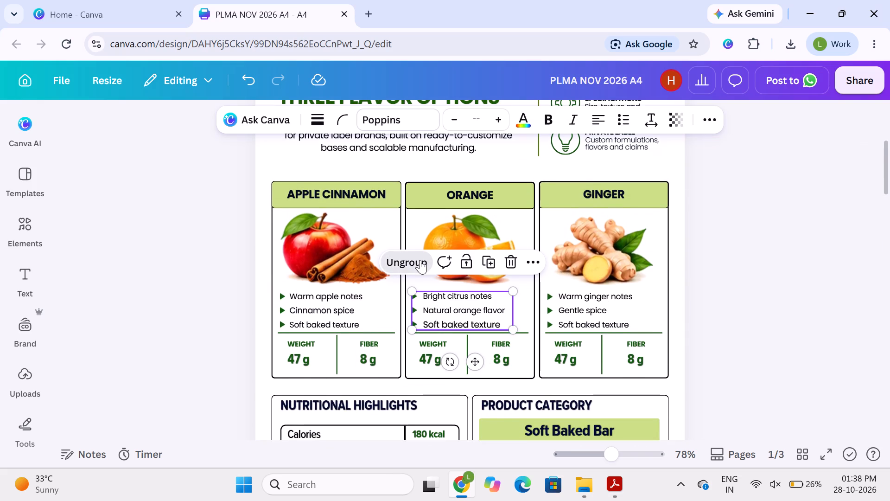
# Set the font size of the "Soft baked texture" bullet in the Orange card to 11.1.
pyautogui.click(493, 308)
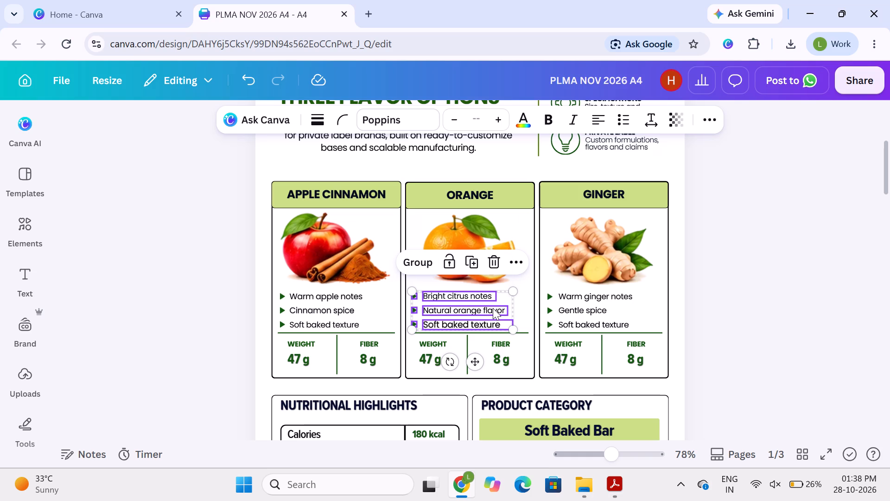
pyautogui.click(467, 329)
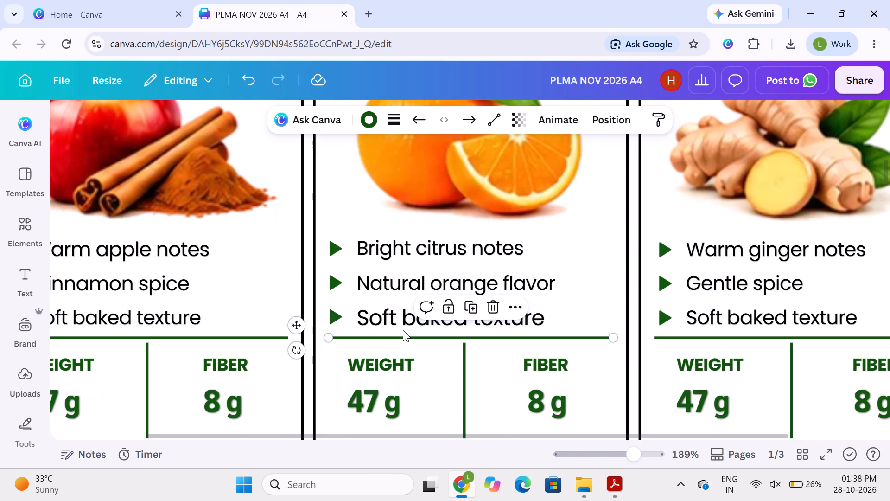
pyautogui.click(404, 323)
pyautogui.click(356, 290)
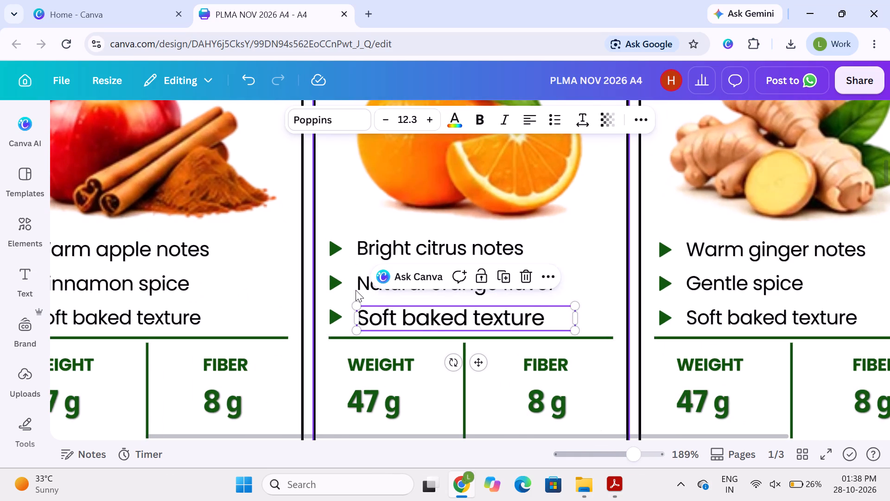
pyautogui.click(380, 286)
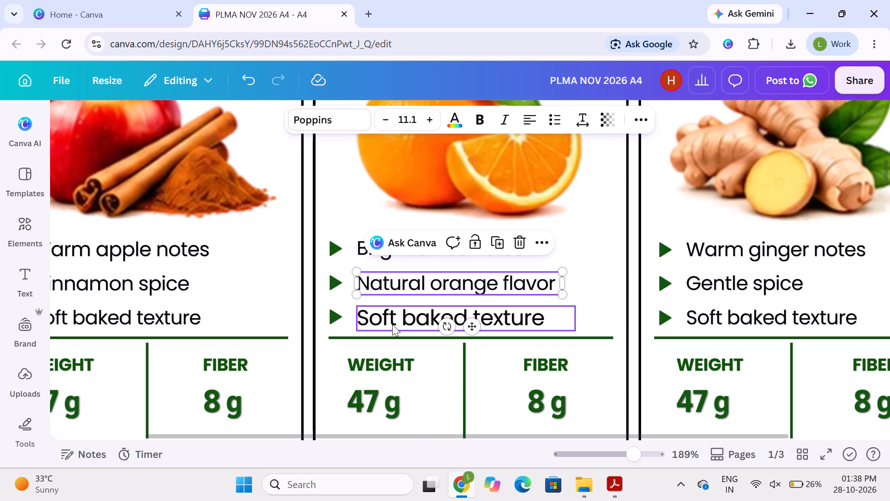
pyautogui.click(393, 323)
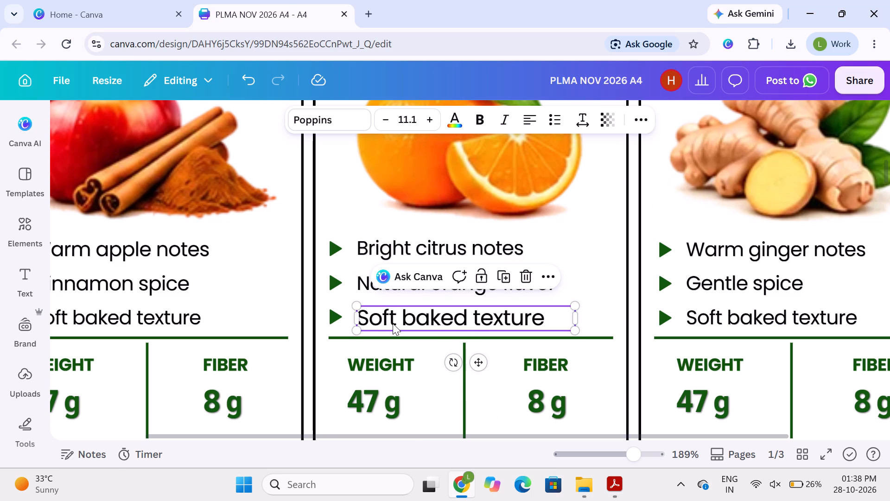
pyautogui.click(369, 252)
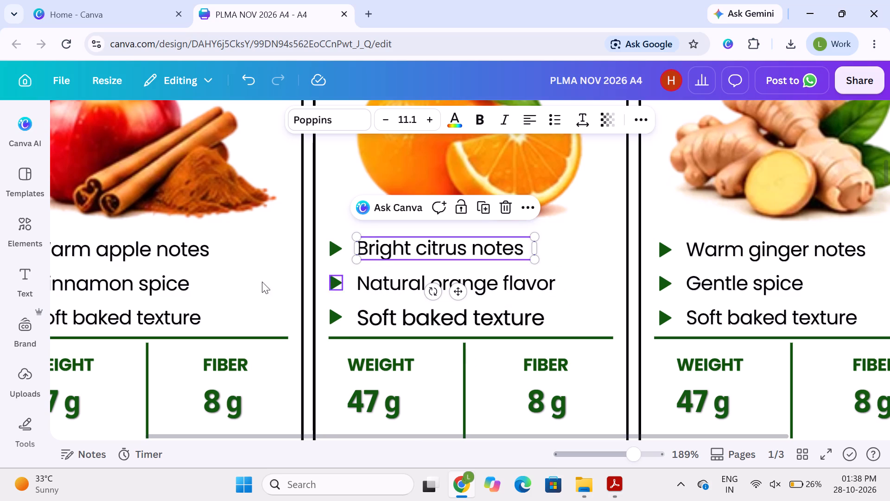
pyautogui.click(179, 282)
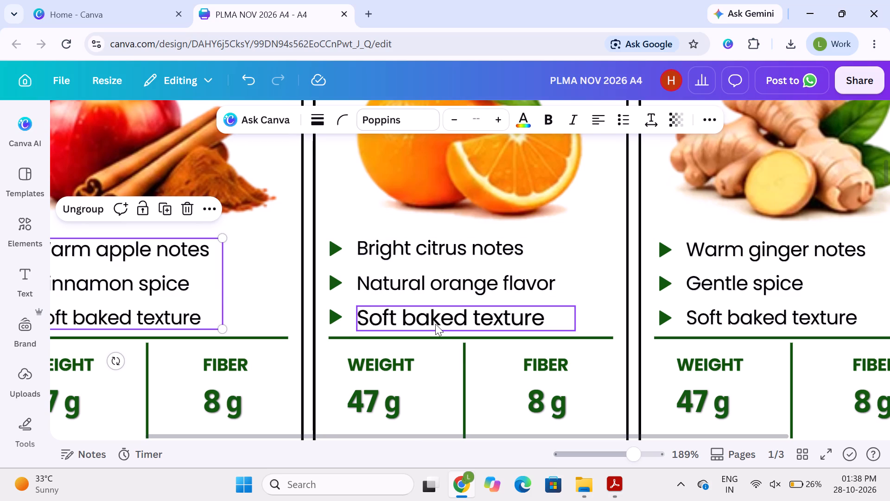
pyautogui.click(435, 324)
pyautogui.click(414, 124)
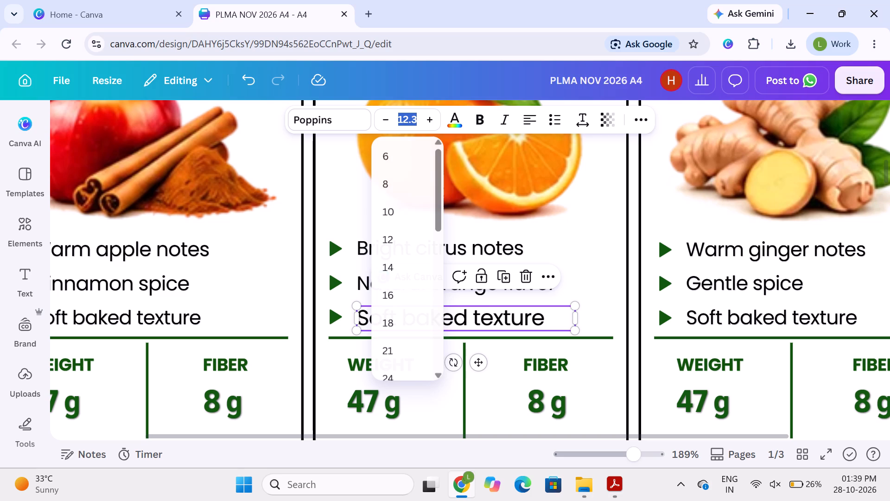
pyautogui.write('11.1')
pyautogui.press('Return')
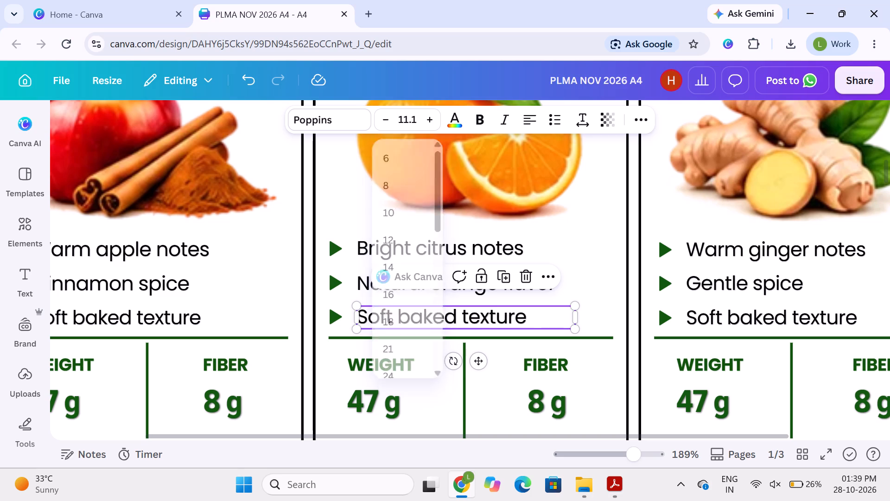
pyautogui.click(580, 286)
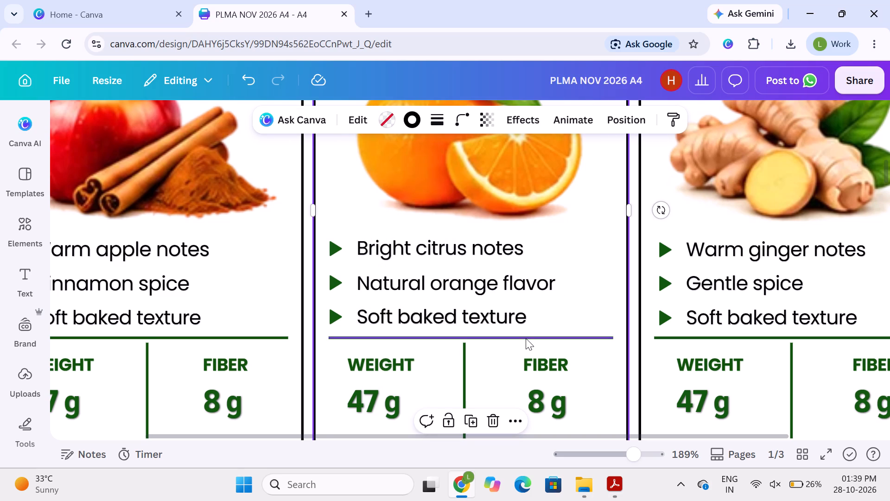
# Ungroup the bullet list in the Ginger flavor card.
pyautogui.hscroll(-2, 526, 338)
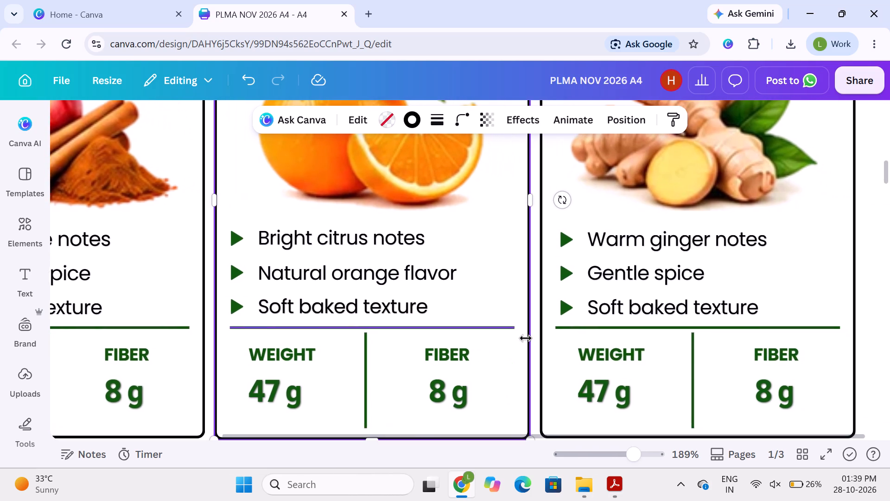
pyautogui.hscroll(-1, 526, 338)
pyautogui.click(667, 285)
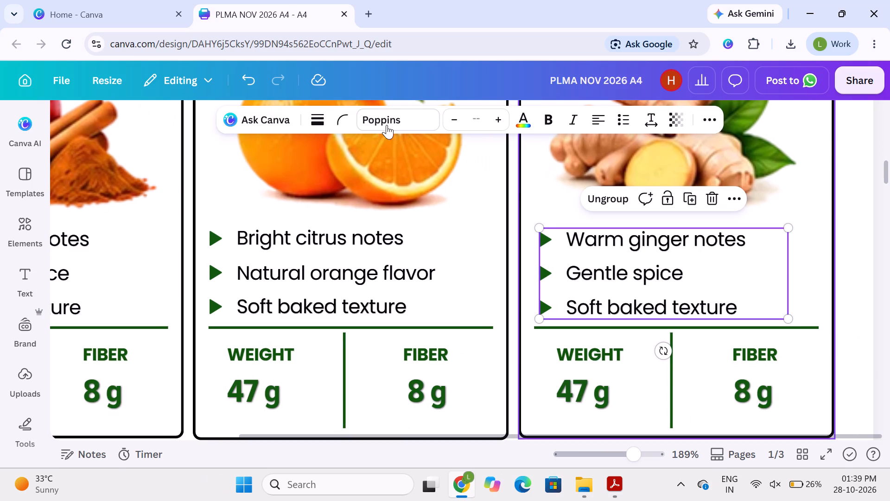
pyautogui.click(591, 195)
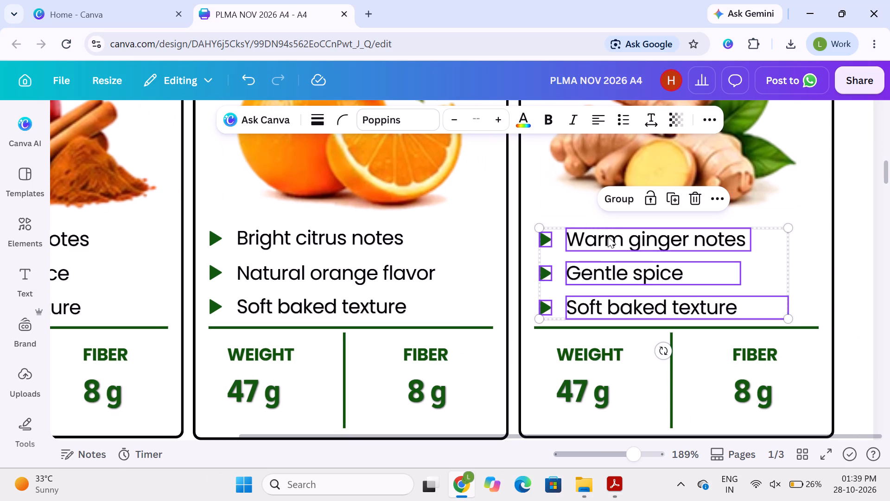
pyautogui.click(608, 236)
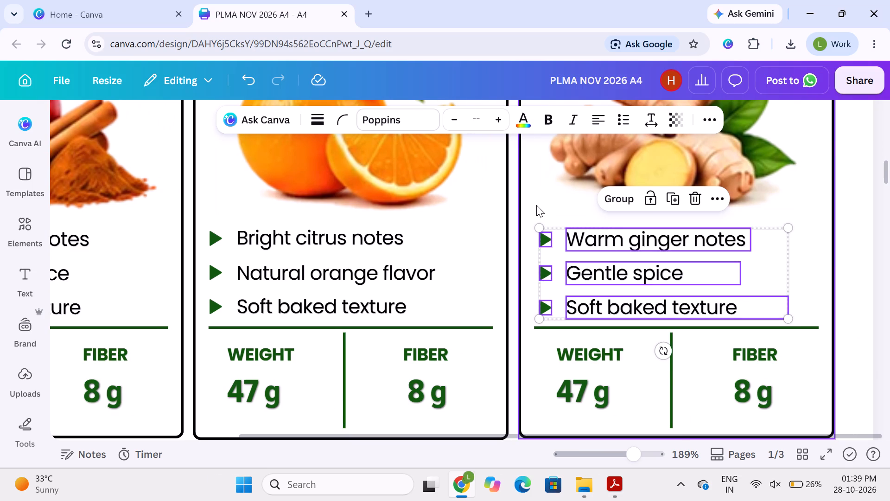
pyautogui.click(536, 205)
# Set the font size of the "Gentle spice" bullet in the Ginger card to 11.1.
pyautogui.click(592, 244)
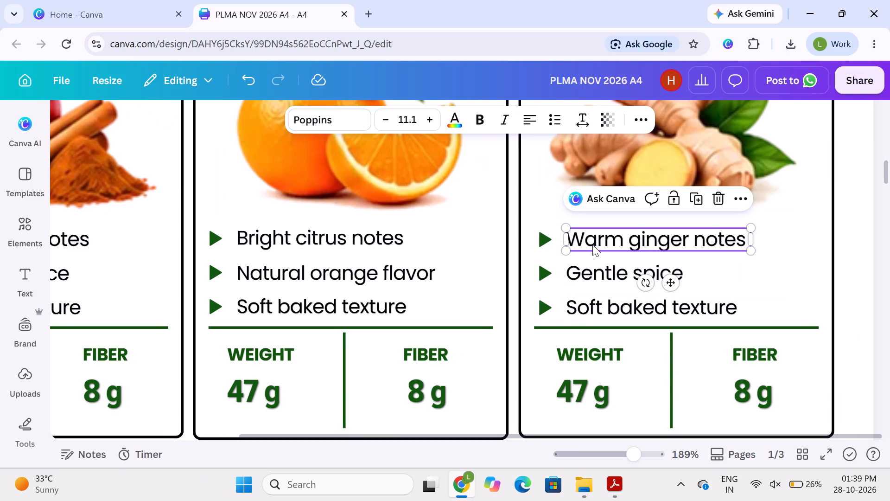
pyautogui.click(594, 270)
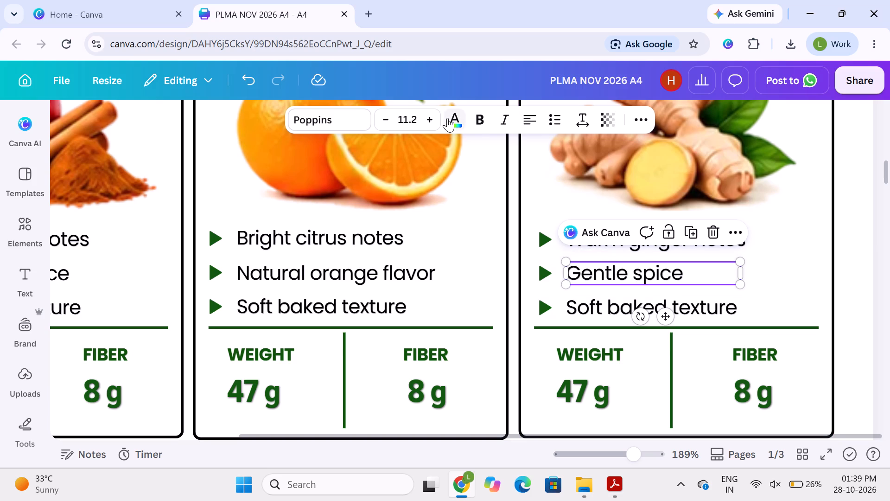
pyautogui.click(420, 118)
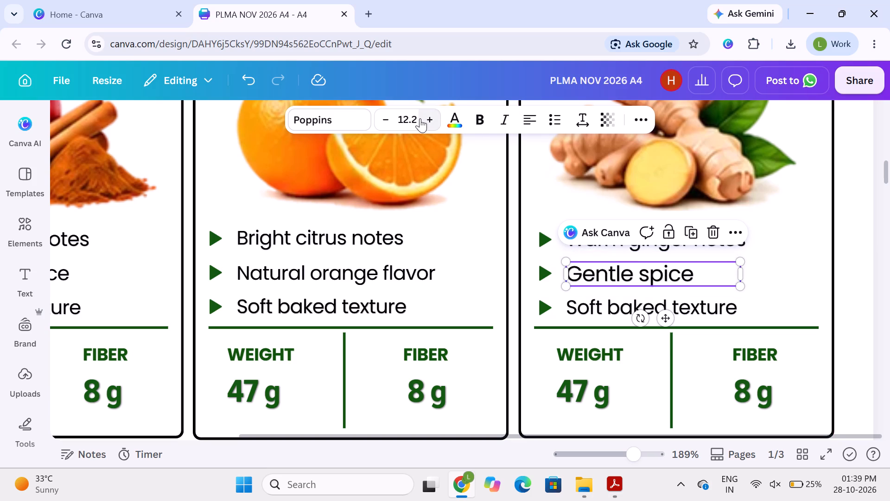
pyautogui.click(414, 120)
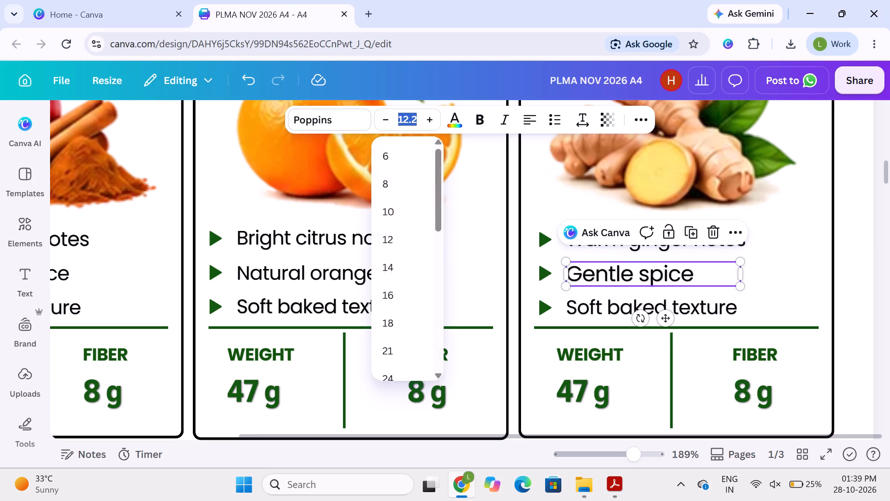
pyautogui.write('11.1')
pyautogui.press('Return')
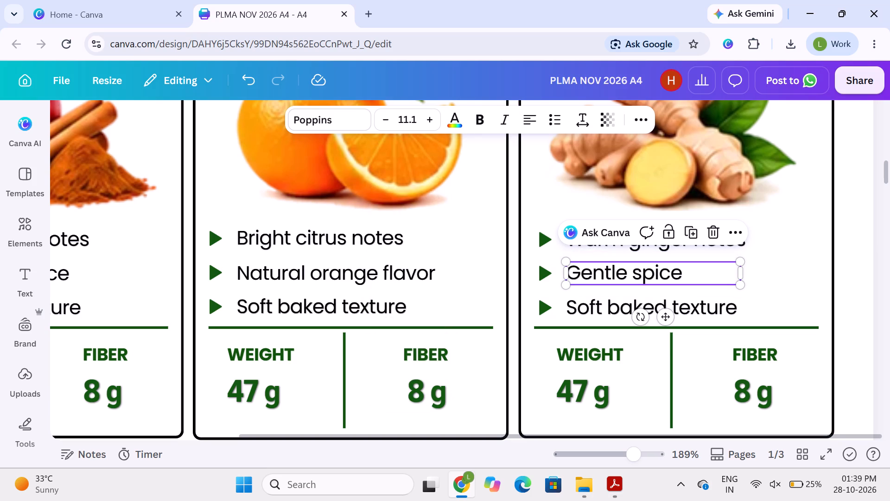
# Set the Ginger card's "Soft baked texture" bullet to font size 11.1, matching the same bullet in the Orange card.
pyautogui.click(585, 310)
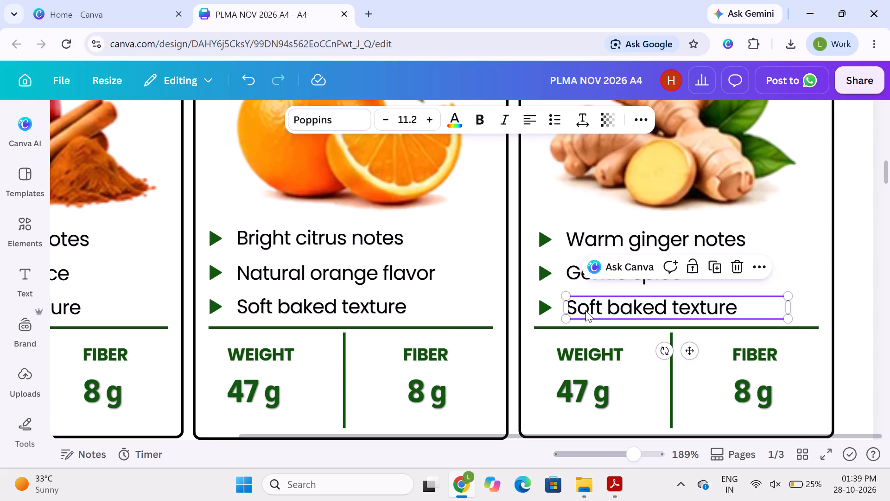
pyautogui.click(379, 310)
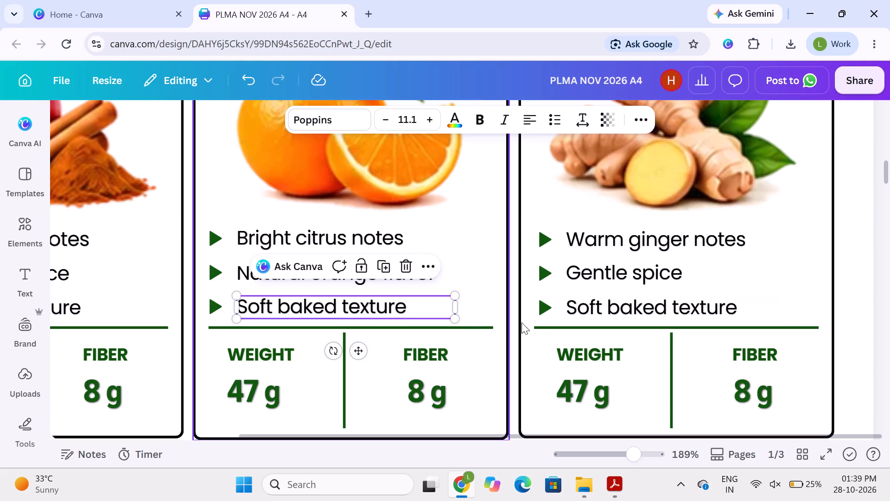
pyautogui.click(596, 308)
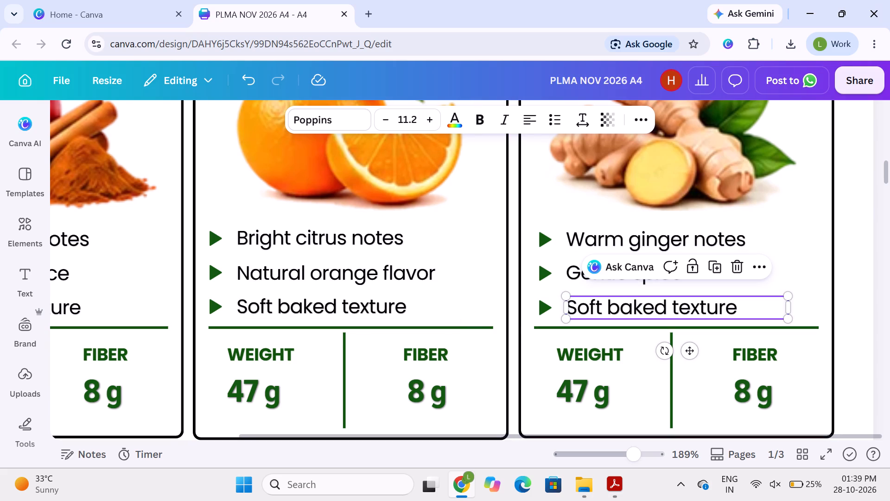
pyautogui.click(415, 121)
pyautogui.click(415, 121)
pyautogui.click(415, 121)
pyautogui.click(415, 121)
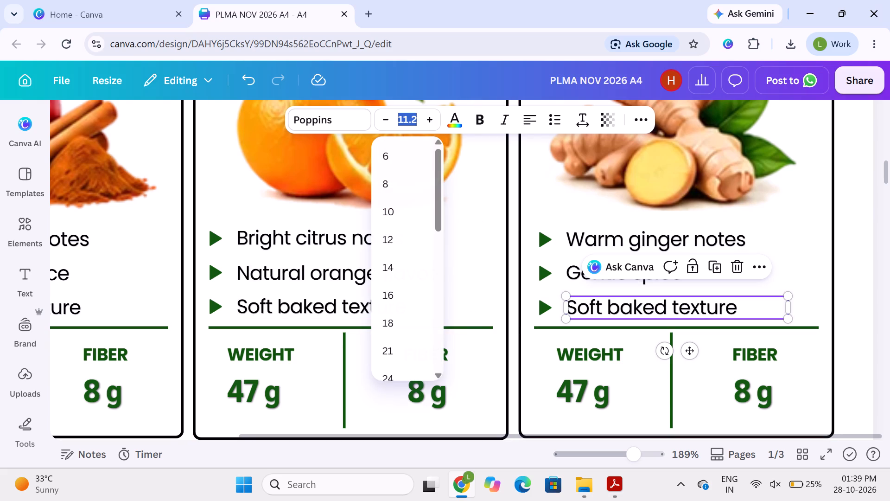
pyautogui.write('11.1')
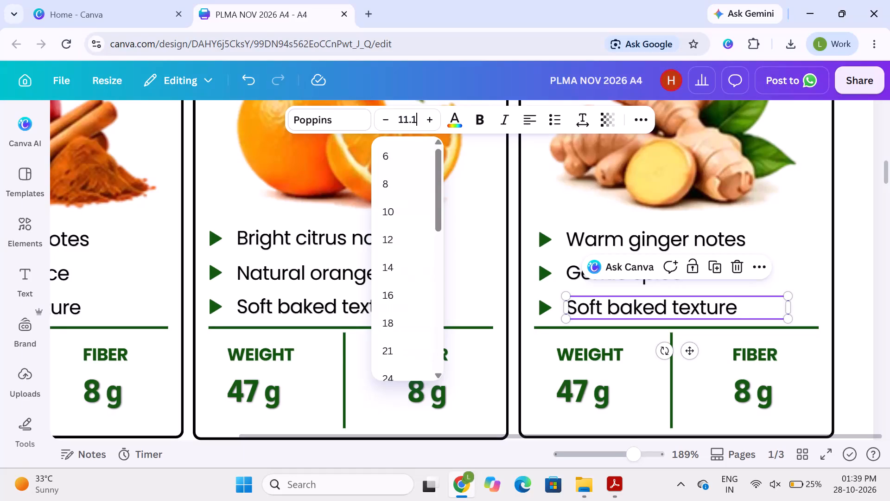
pyautogui.press('Return')
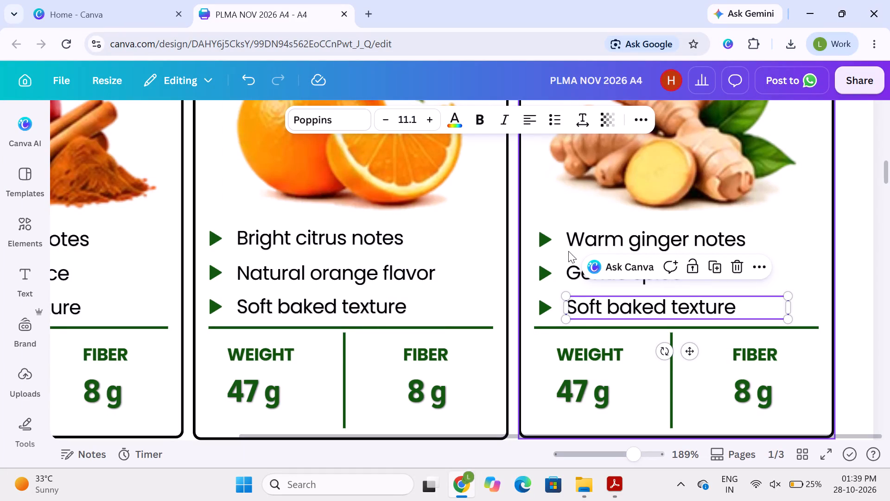
pyautogui.click(568, 251)
# Ungroup the bullet list in the Apple Cinnamon flavor card.
pyautogui.hscroll(4, 375, 280)
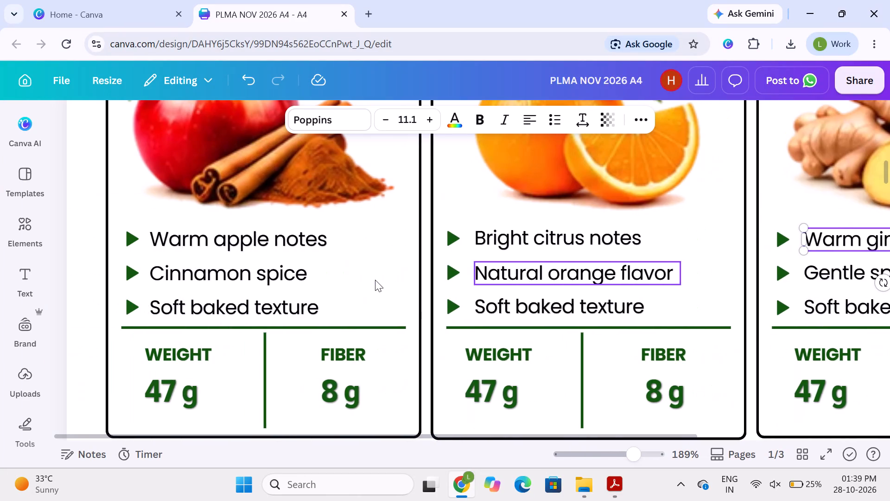
pyautogui.click(269, 257)
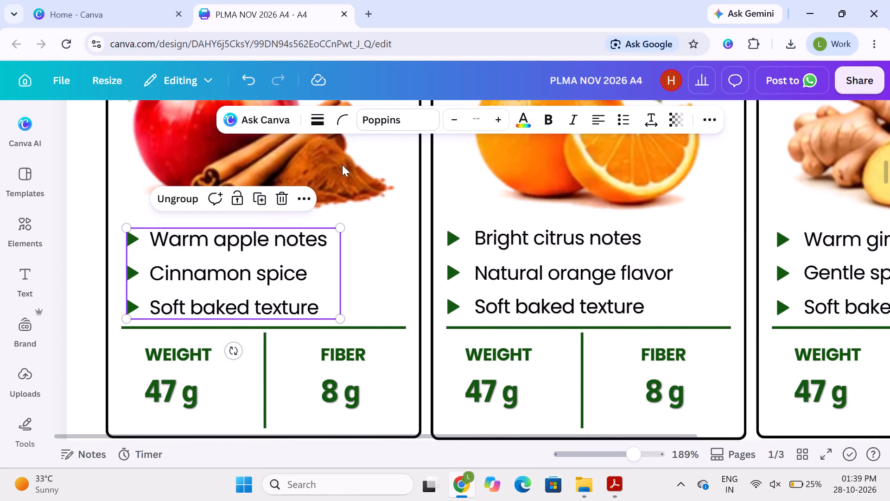
pyautogui.click(177, 197)
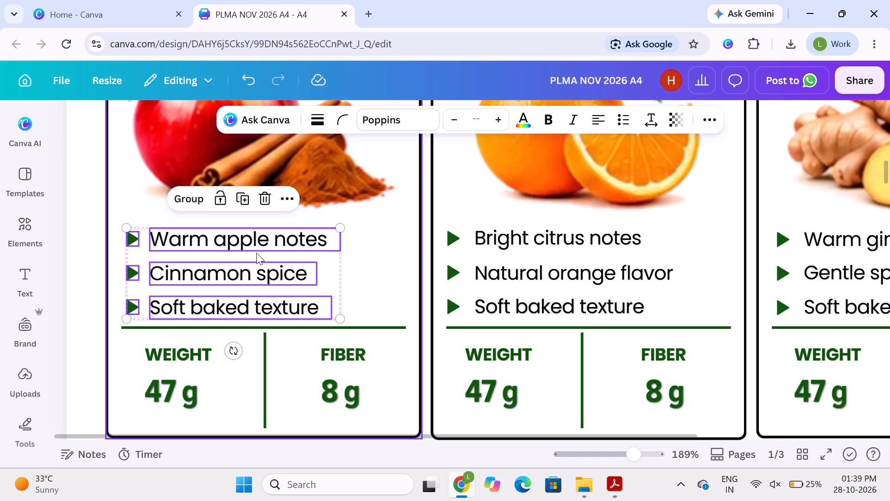
pyautogui.click(267, 243)
pyautogui.click(379, 219)
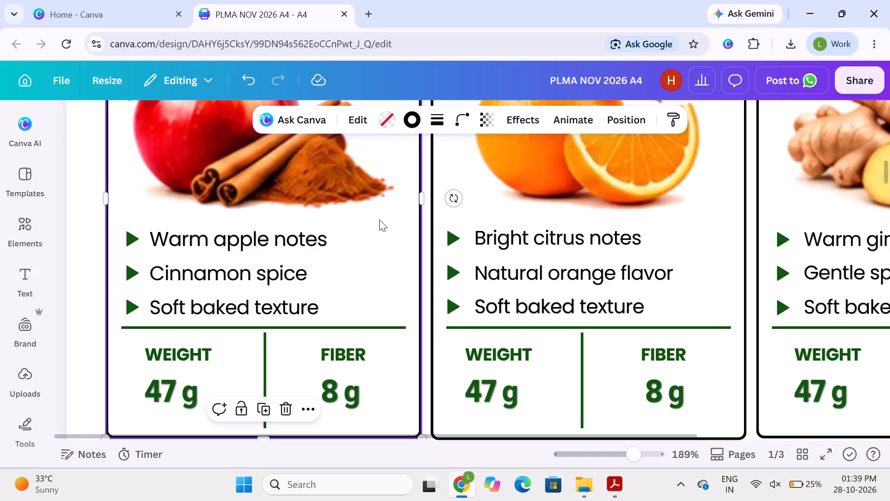
# Check the Apple Cinnamon bullets' font sizes and set the "Warm apple notes" bullet to 11.1.
pyautogui.click(314, 240)
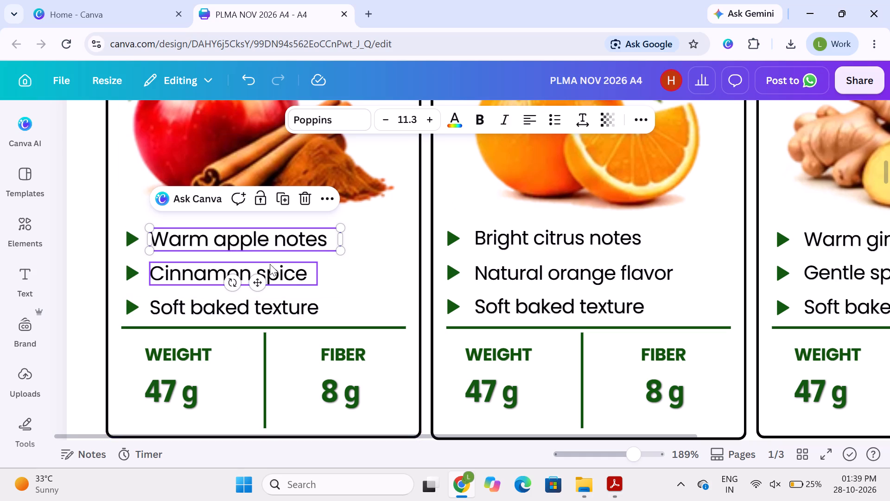
pyautogui.click(198, 278)
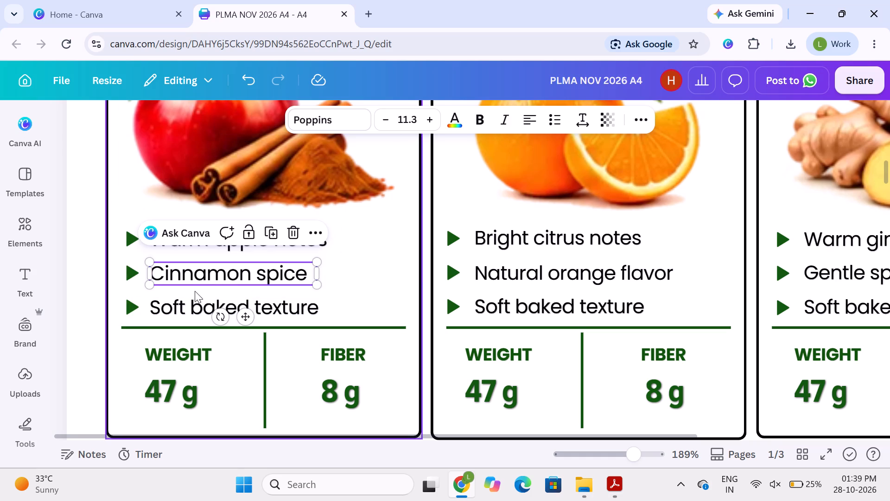
pyautogui.click(187, 305)
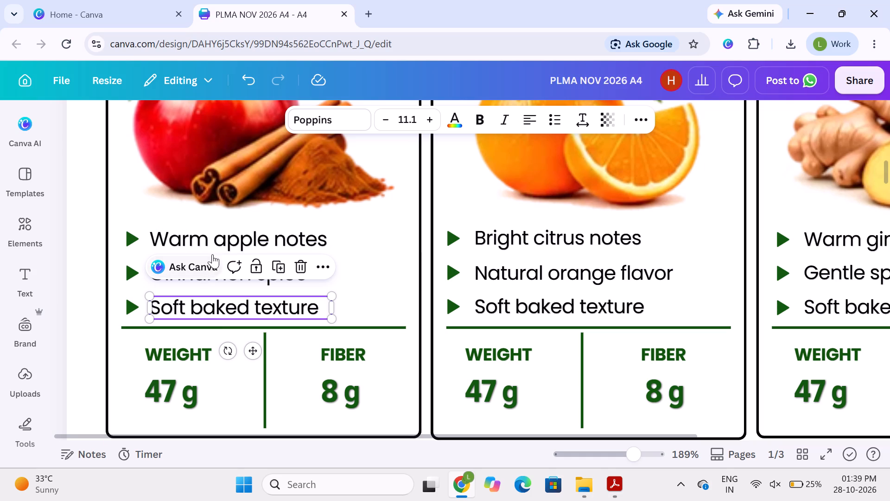
pyautogui.click(221, 244)
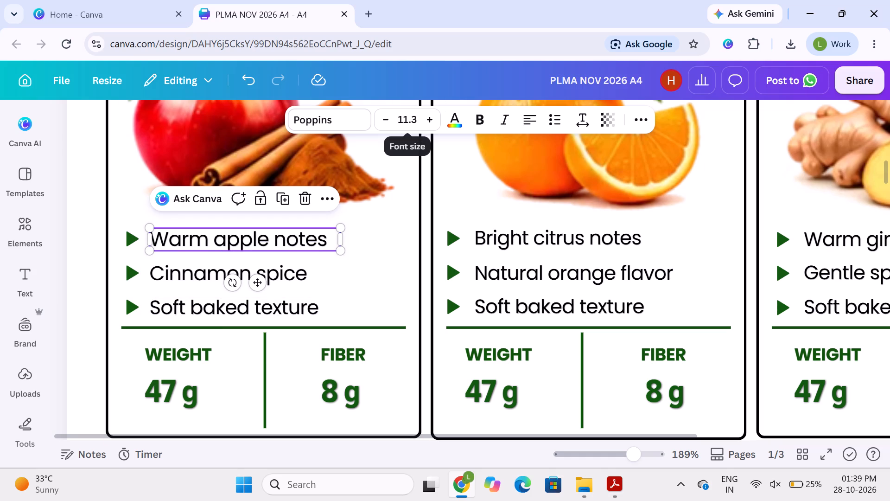
pyautogui.click(417, 122)
pyautogui.write('11.1')
pyautogui.press('Return')
# Set the "Cinnamon spice" bullet in the Apple Cinnamon card to font size 11.1.
pyautogui.click(209, 271)
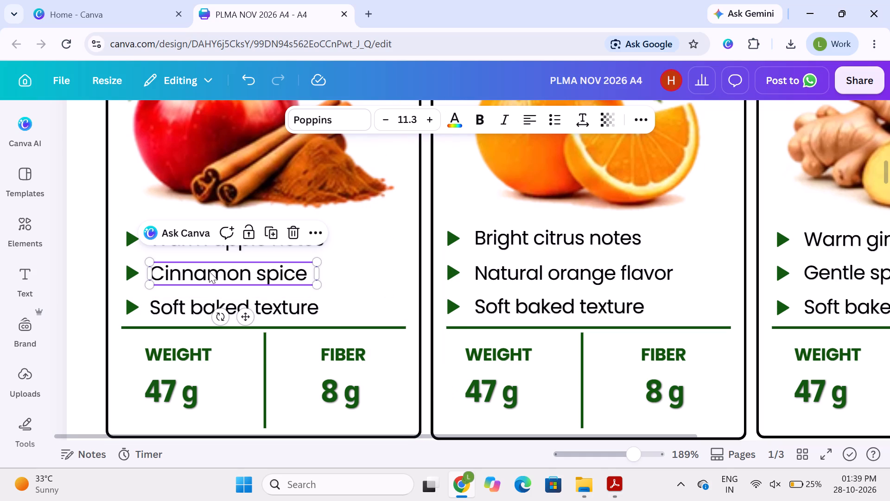
pyautogui.doubleClick(416, 122)
pyautogui.click(416, 122)
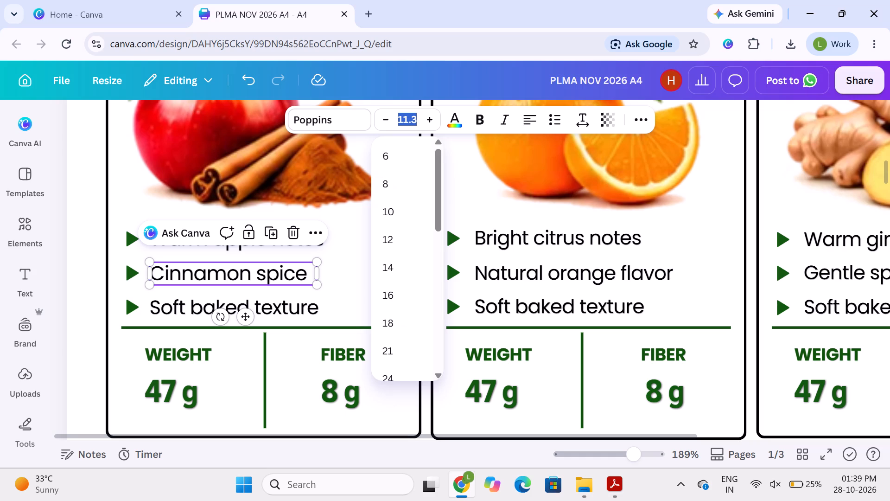
pyautogui.write('11')
pyautogui.write('.1')
pyautogui.press('Return')
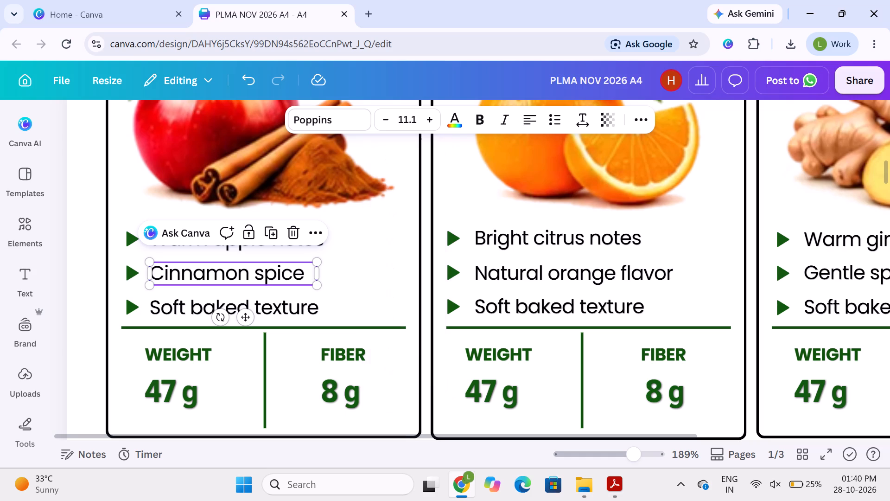
pyautogui.click(384, 274)
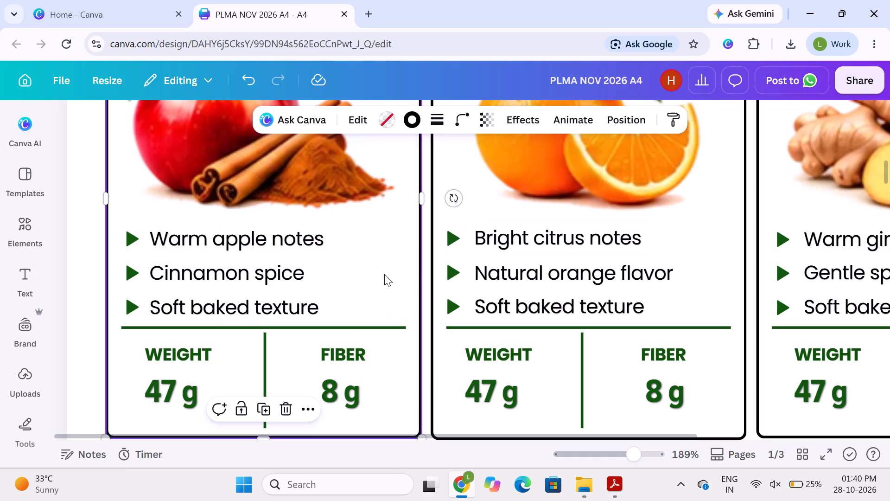
# Check the font sizes of the bullets across the three flavor cards and of the weight and fiber text.
pyautogui.click(500, 244)
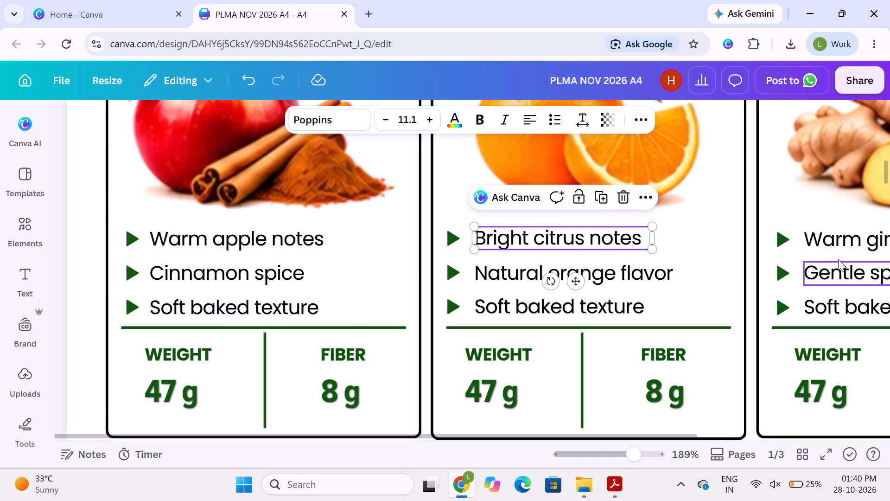
pyautogui.click(853, 236)
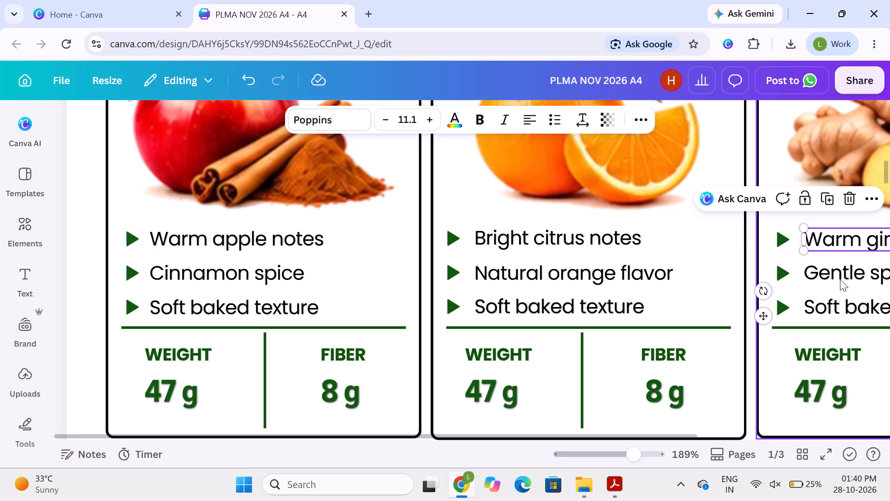
pyautogui.click(840, 279)
pyautogui.click(834, 298)
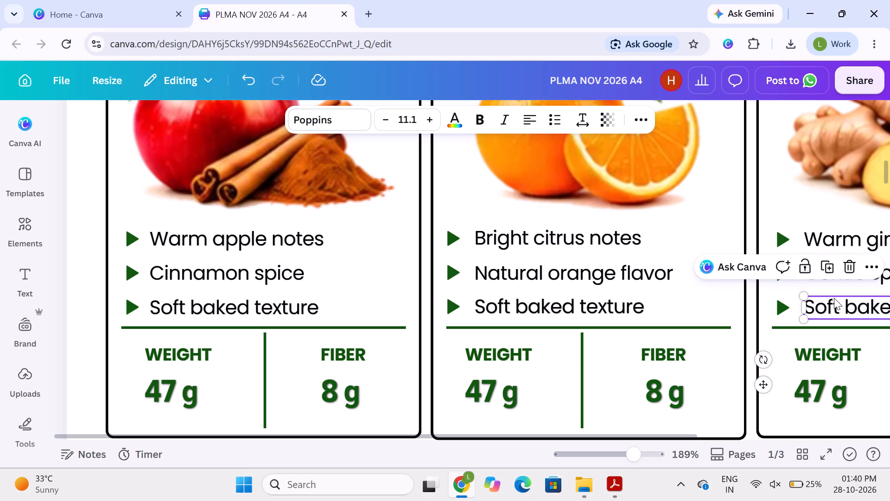
pyautogui.click(645, 311)
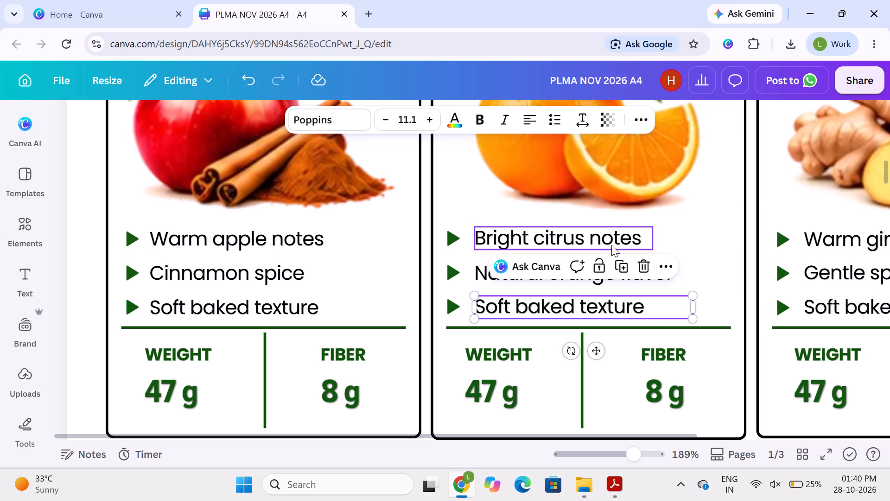
pyautogui.click(611, 245)
pyautogui.click(317, 248)
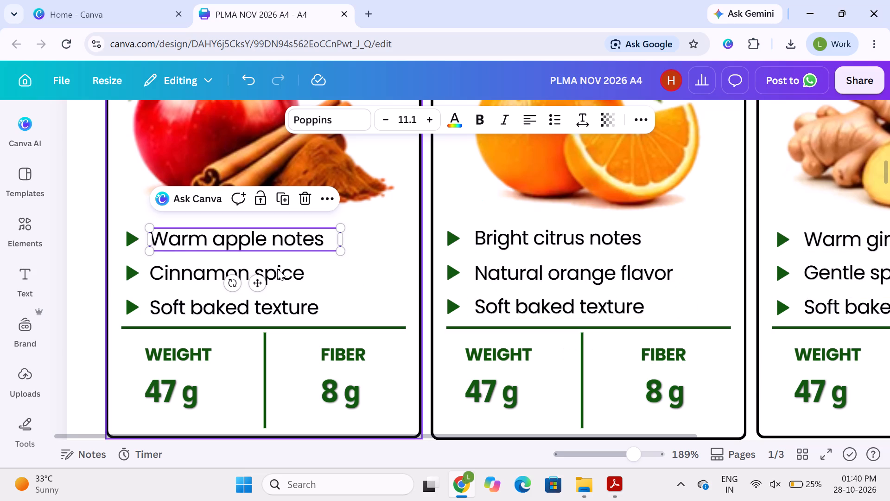
pyautogui.click(273, 272)
pyautogui.click(291, 298)
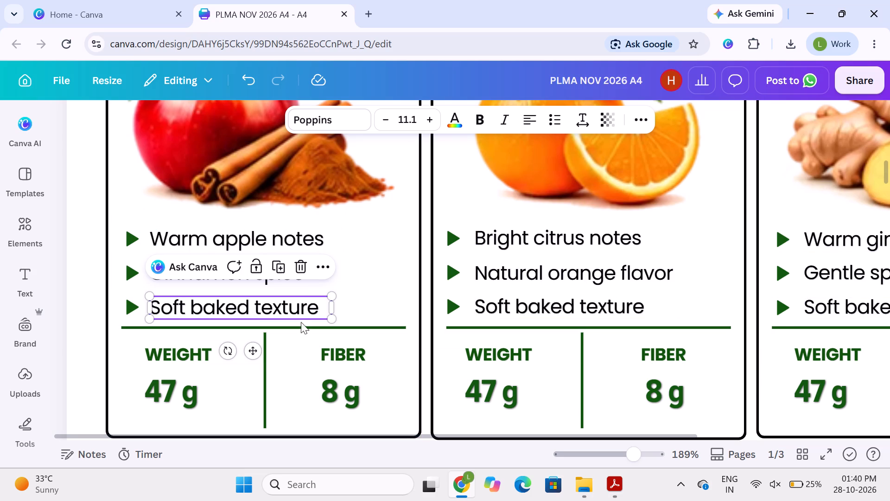
pyautogui.click(350, 404)
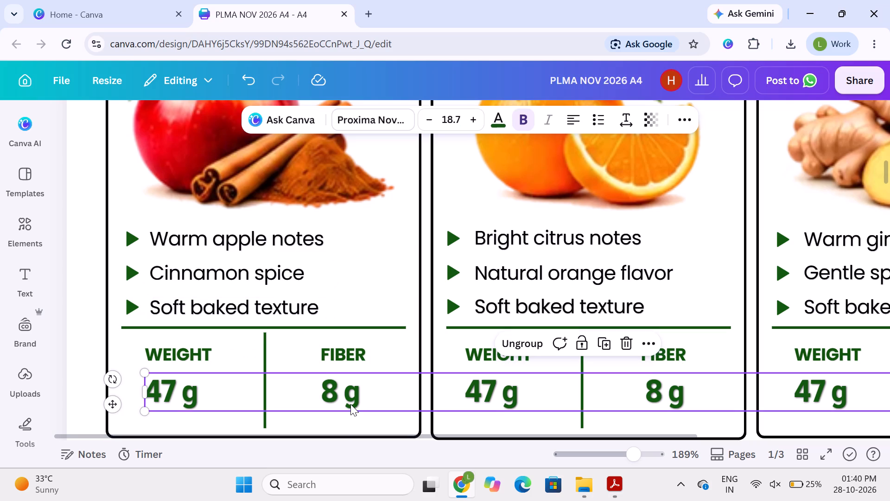
pyautogui.click(348, 358)
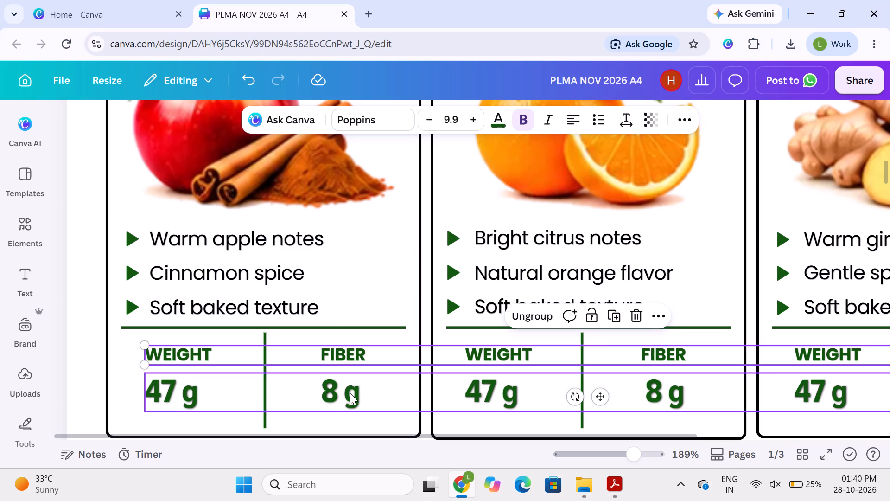
pyautogui.click(369, 271)
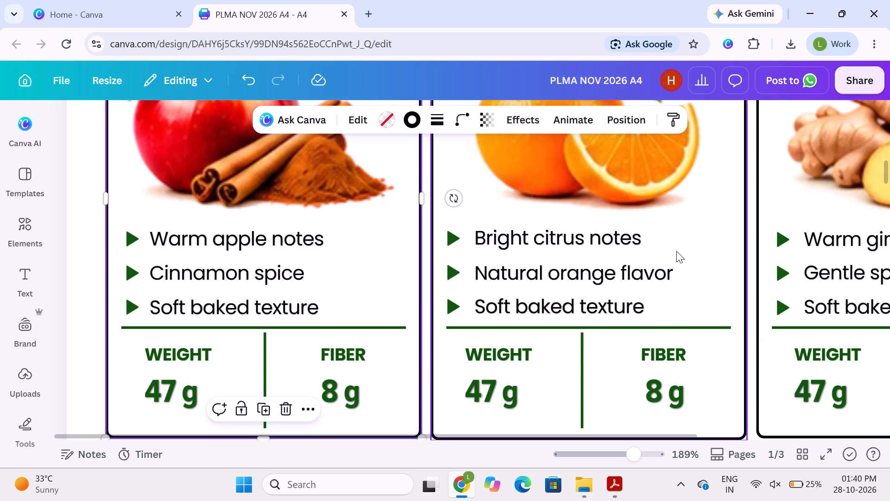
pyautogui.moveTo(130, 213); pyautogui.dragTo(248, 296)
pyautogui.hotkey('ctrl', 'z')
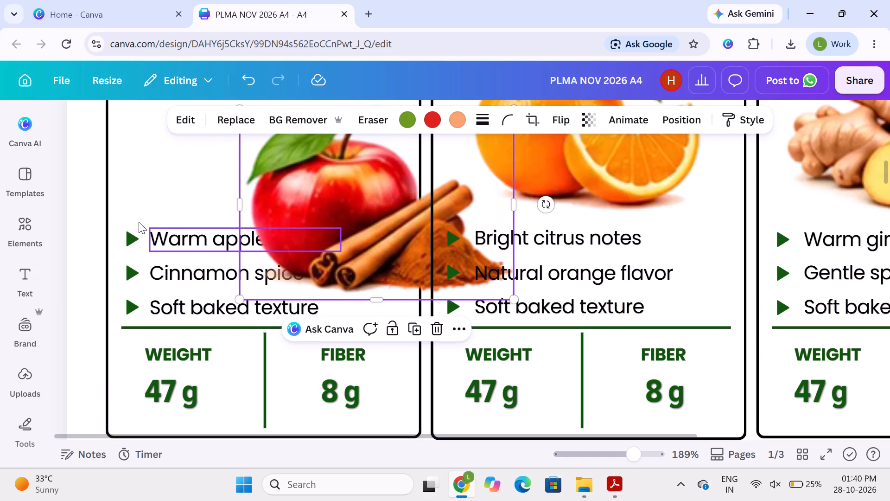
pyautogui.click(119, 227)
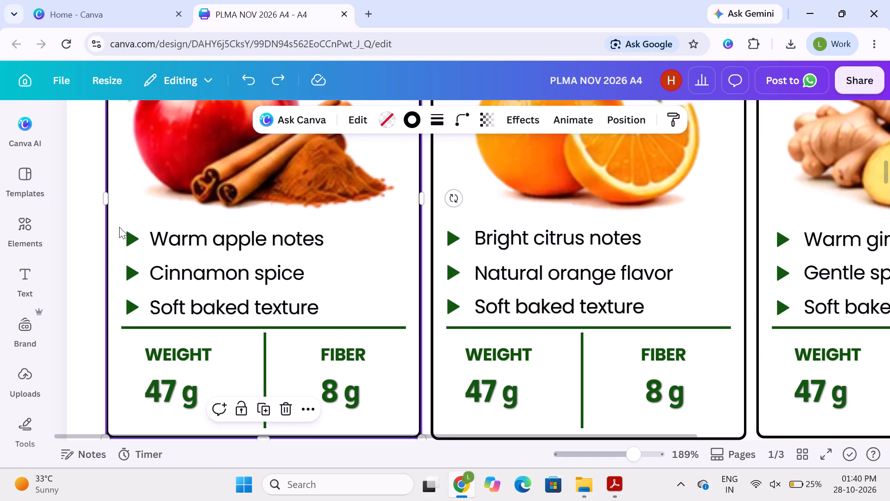
# Review the Nutritional Highlights and Product Category sections at the bottom of page 1.
pyautogui.scroll(-6, 119, 227)
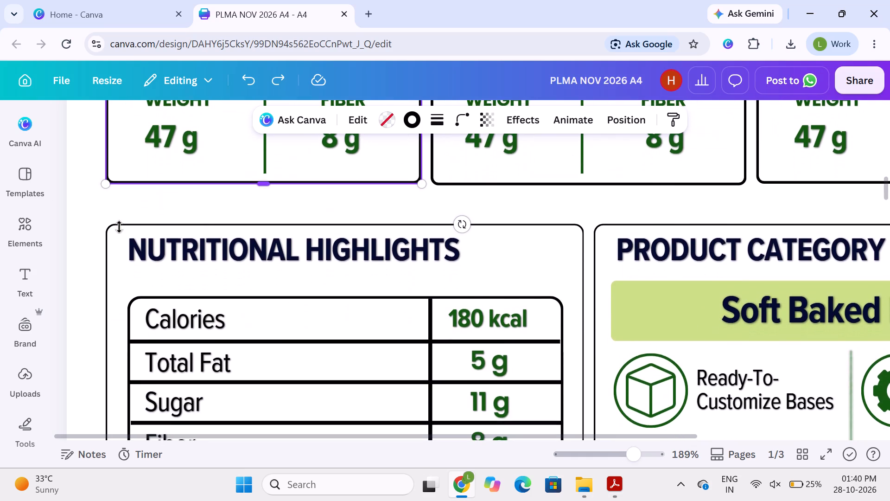
pyautogui.scroll(-1, 119, 227)
pyautogui.scroll(-1, 366, 261)
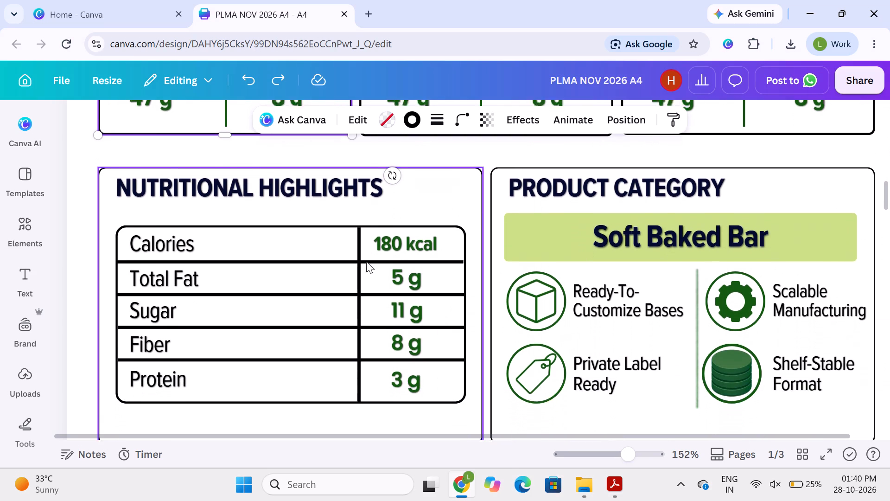
pyautogui.scroll(-1, 366, 261)
pyautogui.scroll(-2, 485, 336)
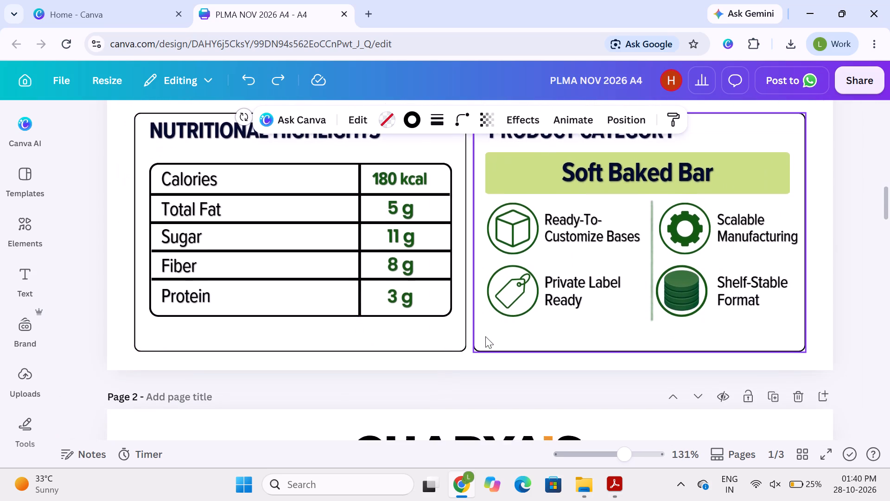
# Compare the font size of the "Fruit & Cereal Bar" heading on page 2 with the "Chewy Granola Bar" heading on page 3.
pyautogui.scroll(-4, 485, 336)
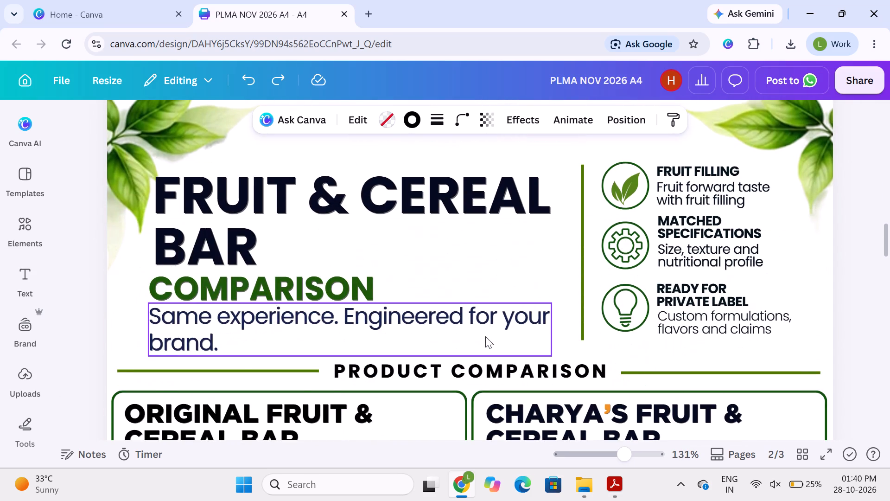
pyautogui.scroll(1, 485, 336)
pyautogui.click(459, 217)
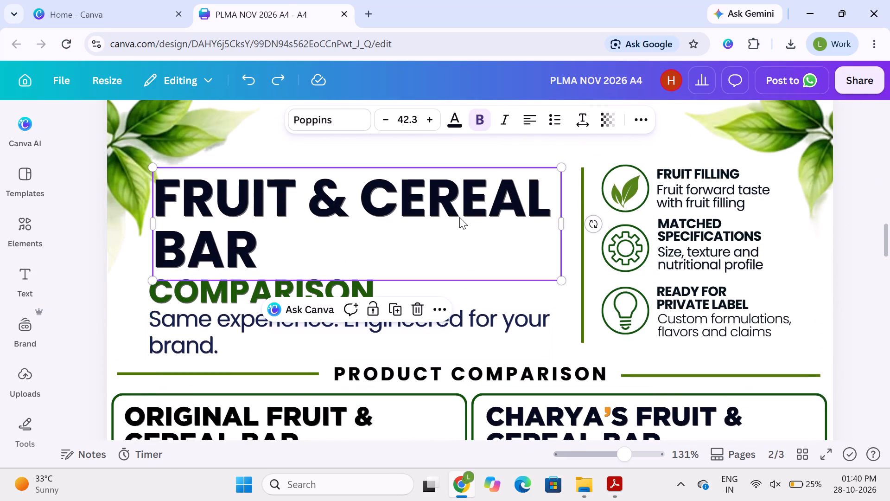
pyautogui.scroll(-6, 531, 340)
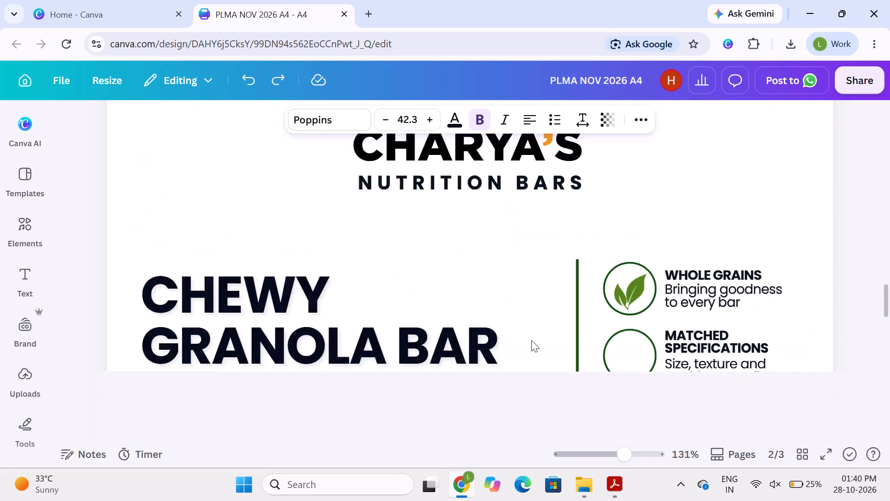
pyautogui.scroll(-1, 489, 387)
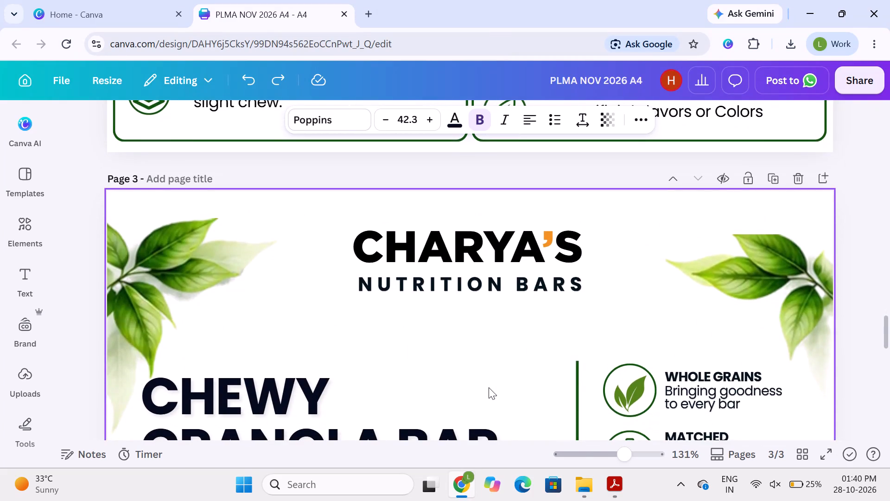
pyautogui.scroll(-2, 489, 387)
pyautogui.click(451, 385)
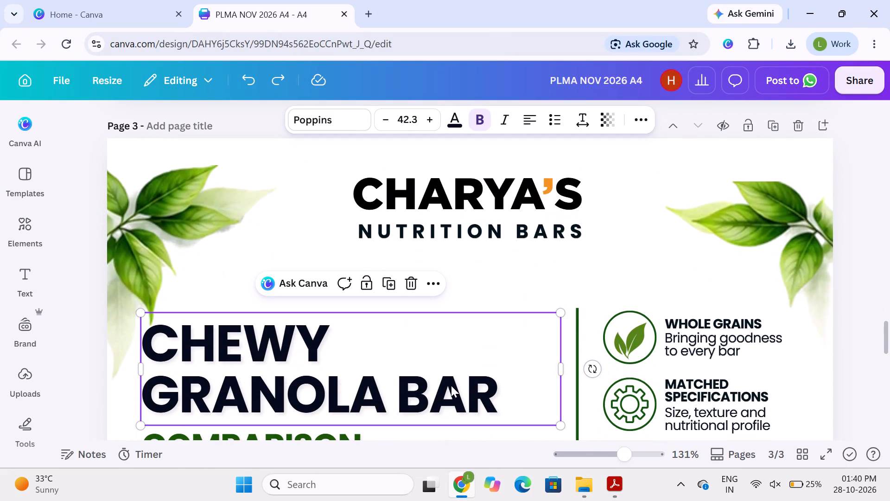
pyautogui.click(678, 217)
pyautogui.click(615, 238)
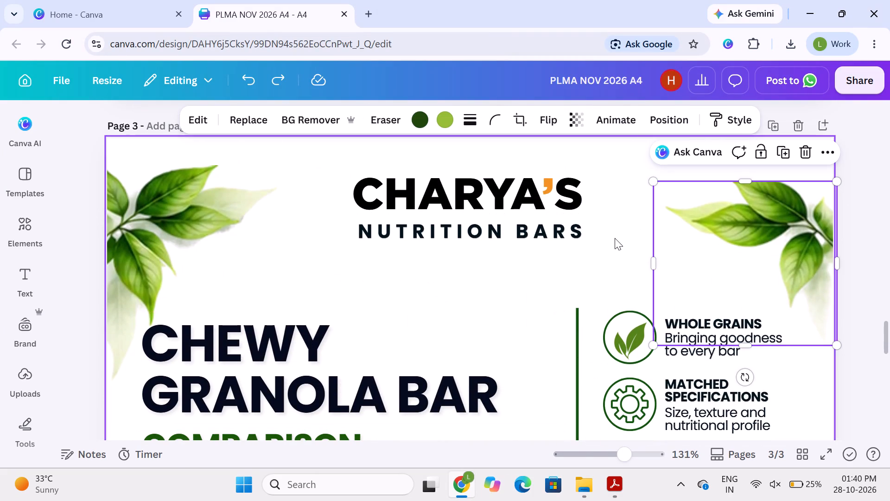
# Check the font sizes of page 3's "Comparison" subheading, main heading and feature descriptions beside the icons.
pyautogui.scroll(-3, 615, 238)
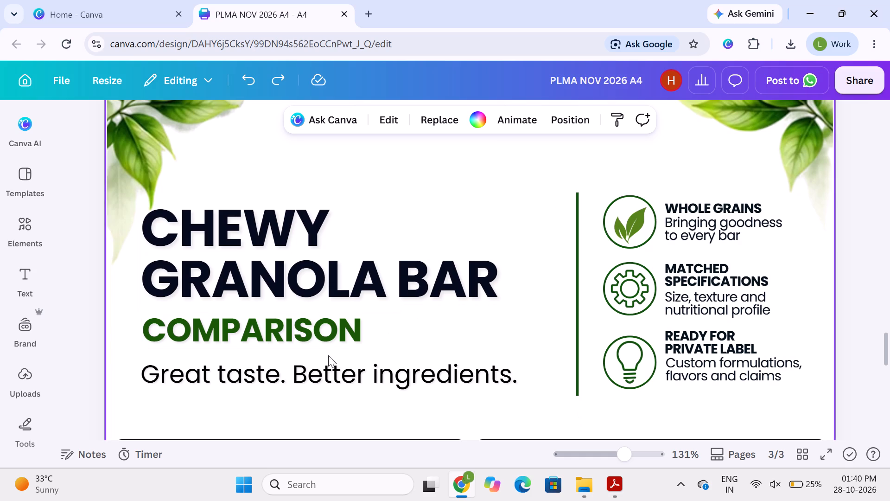
pyautogui.click(341, 333)
pyautogui.scroll(-1, 341, 333)
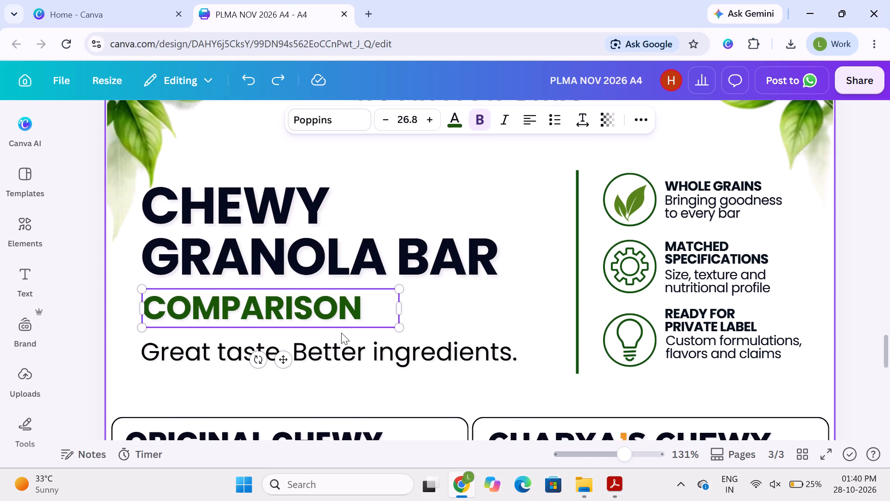
pyautogui.click(747, 338)
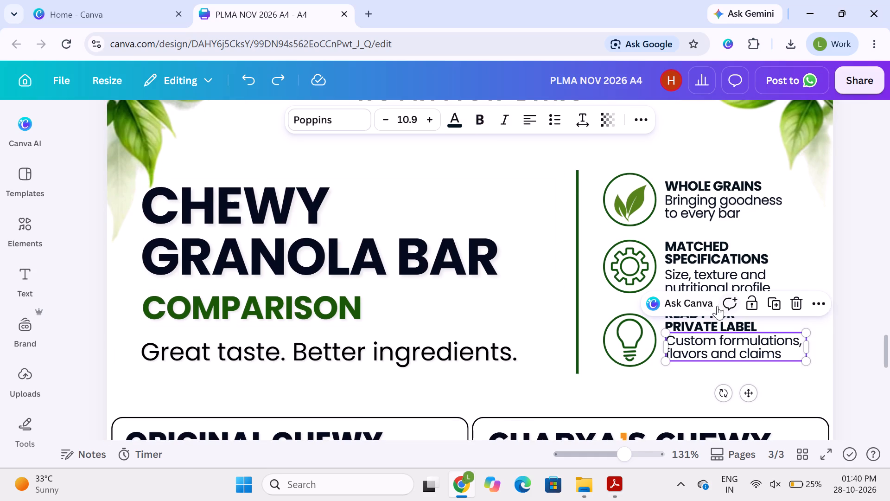
pyautogui.click(720, 257)
pyautogui.click(707, 281)
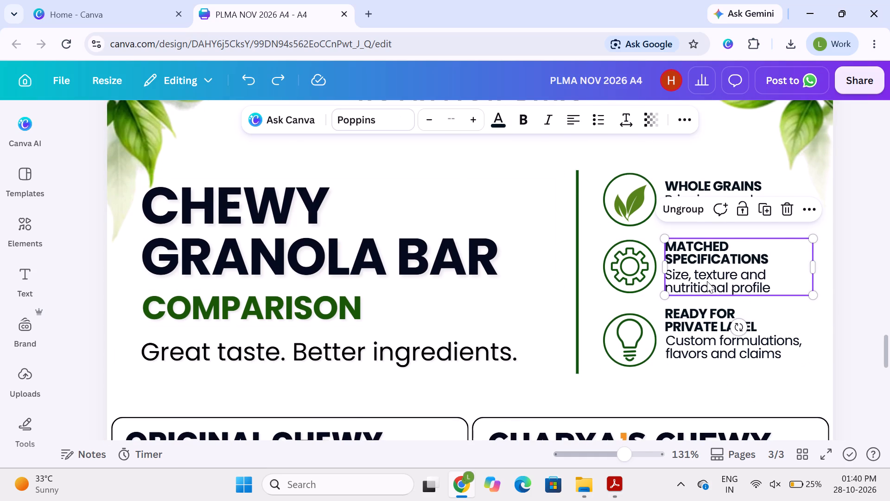
pyautogui.click(707, 281)
pyautogui.click(704, 212)
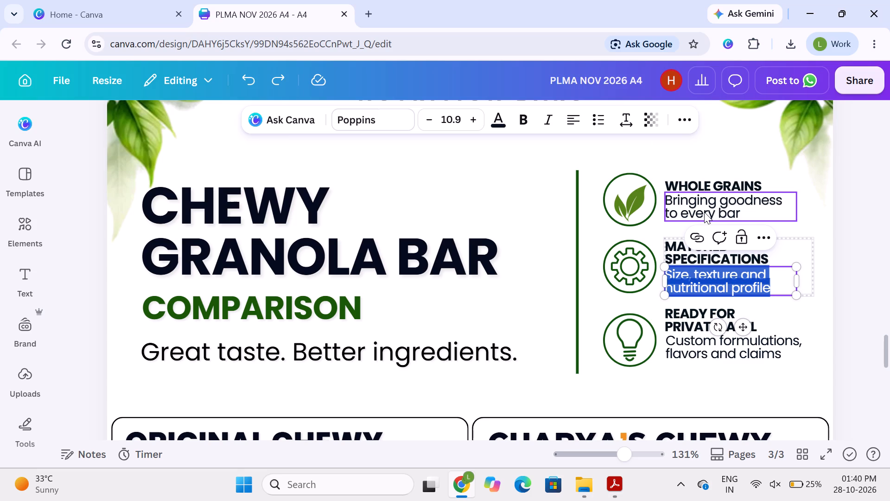
pyautogui.click(522, 186)
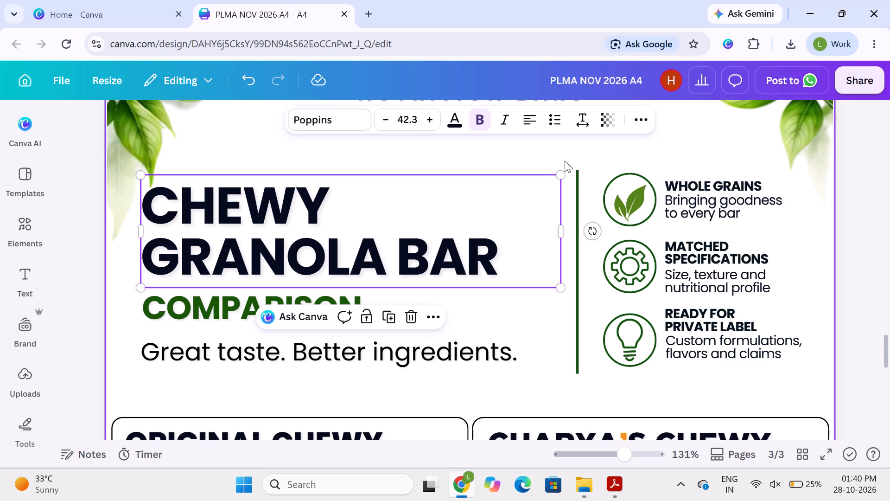
pyautogui.click(575, 150)
# Review the Original and Charya's Chewy Granola Bar cards on page 3, from the product details and nutrition tables to the key claims.
pyautogui.scroll(-4, 575, 150)
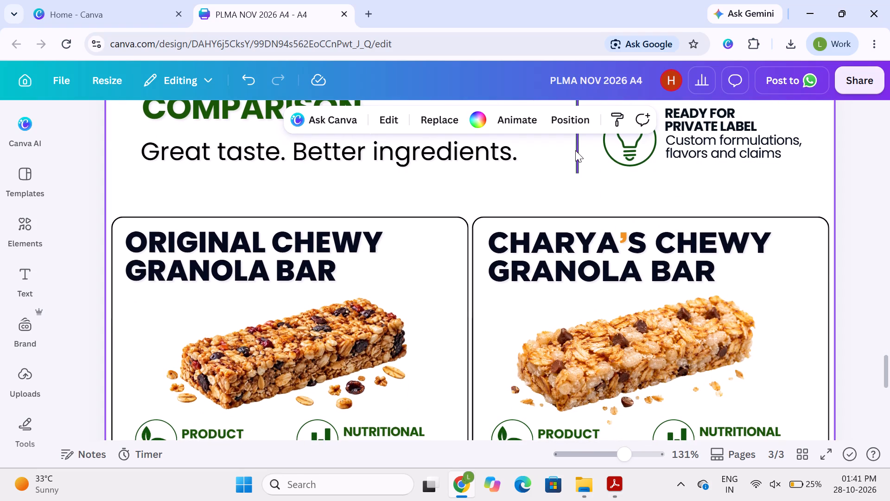
pyautogui.scroll(-3, 575, 150)
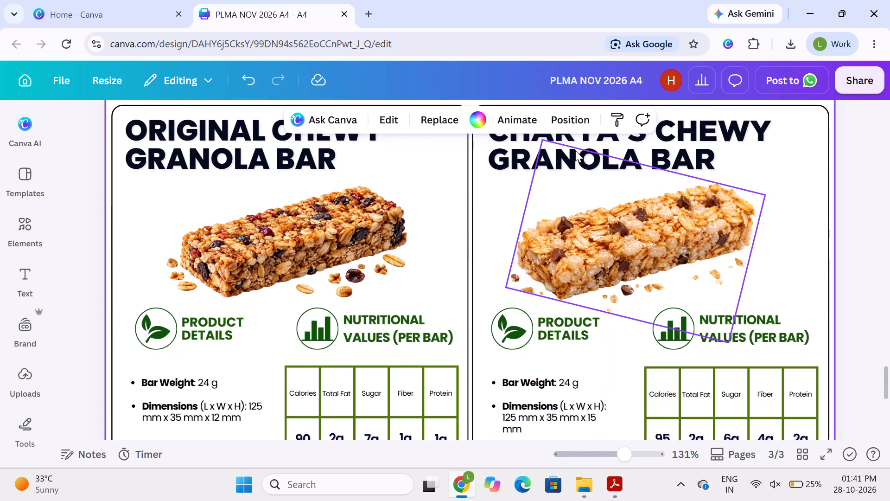
pyautogui.scroll(-3, 575, 150)
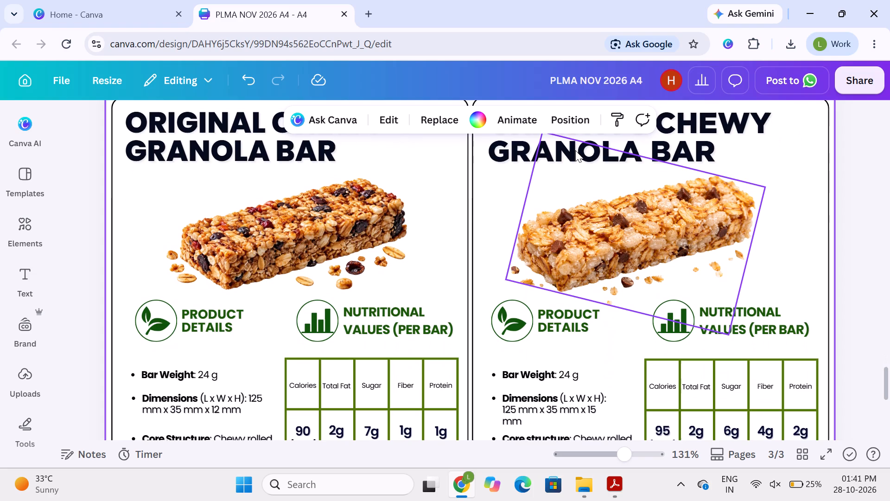
pyautogui.scroll(-2, 575, 150)
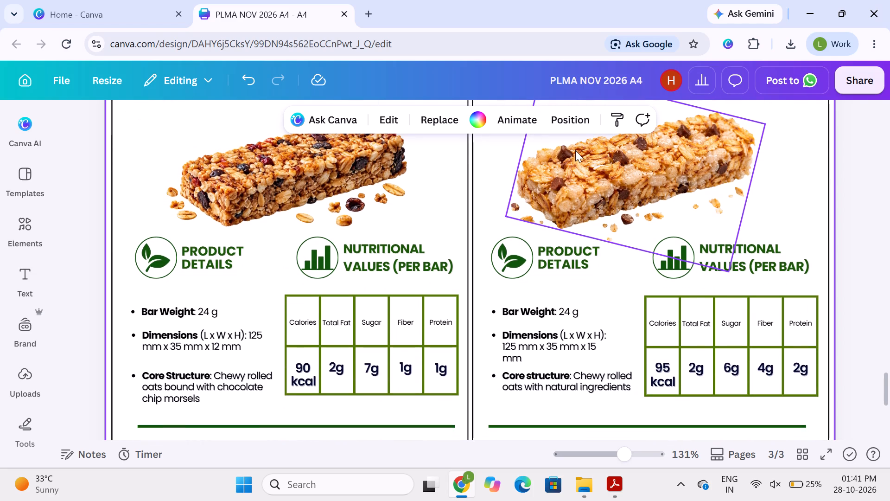
pyautogui.scroll(-2, 575, 150)
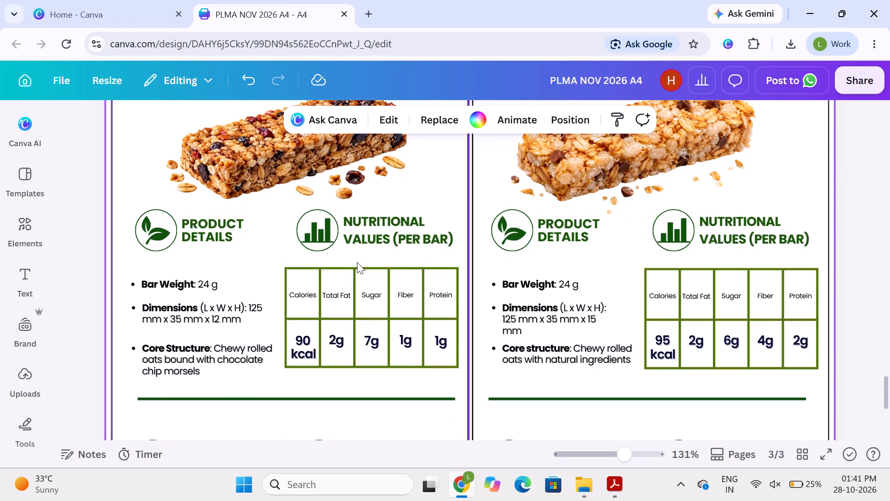
pyautogui.click(294, 297)
pyautogui.doubleClick(294, 297)
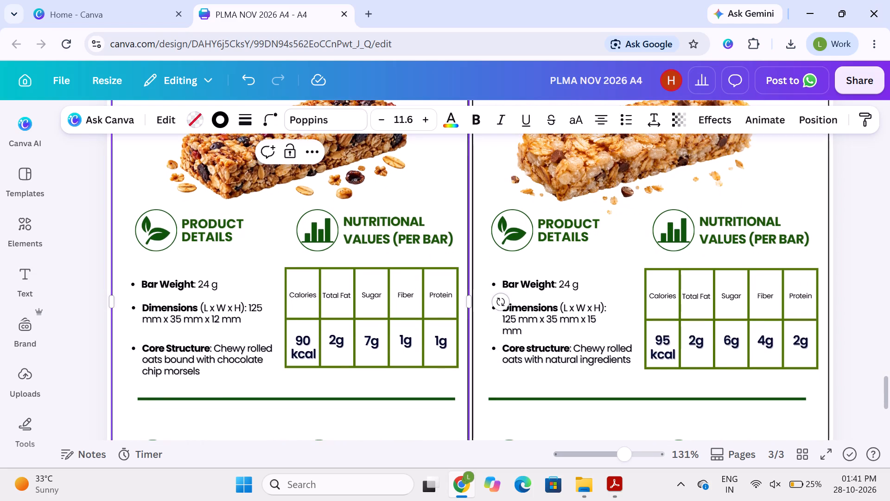
pyautogui.moveTo(292, 295); pyautogui.dragTo(304, 293)
pyautogui.click(265, 251)
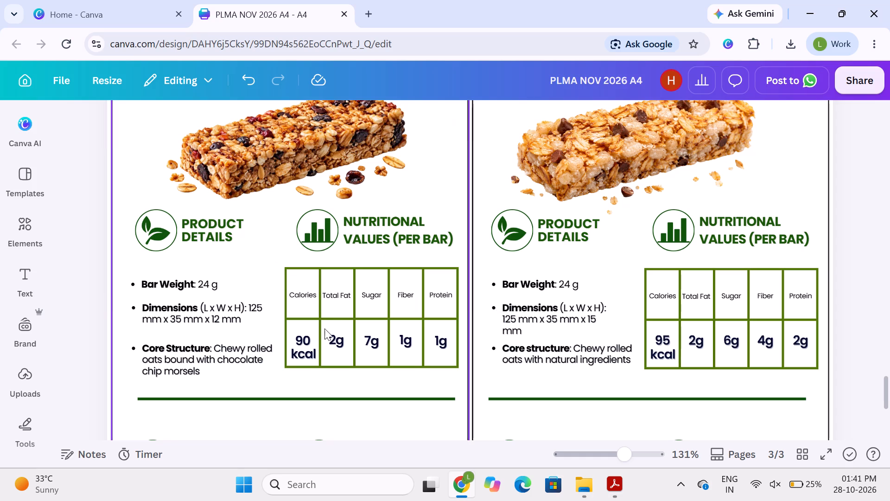
pyautogui.scroll(-2, 329, 322)
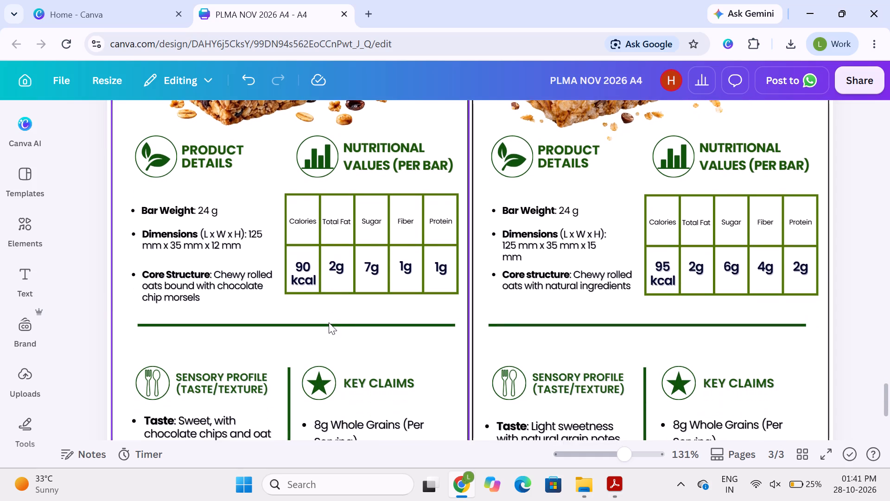
pyautogui.scroll(-2, 329, 322)
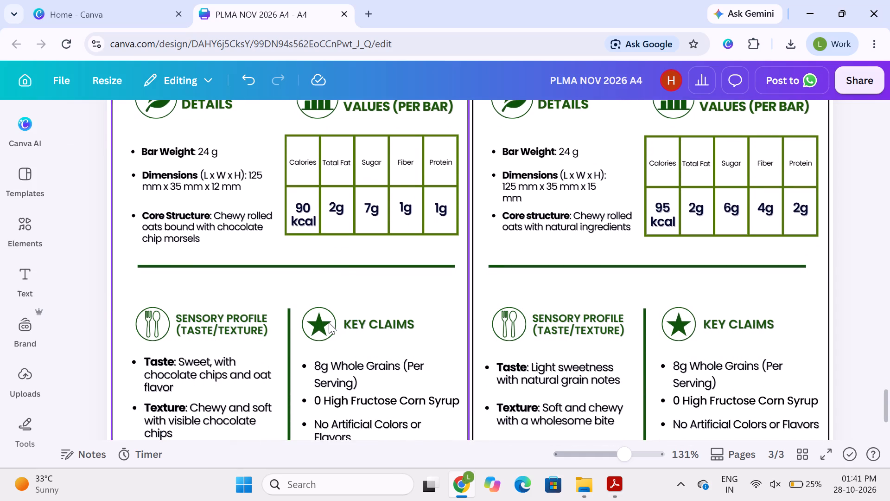
pyautogui.scroll(-2, 329, 322)
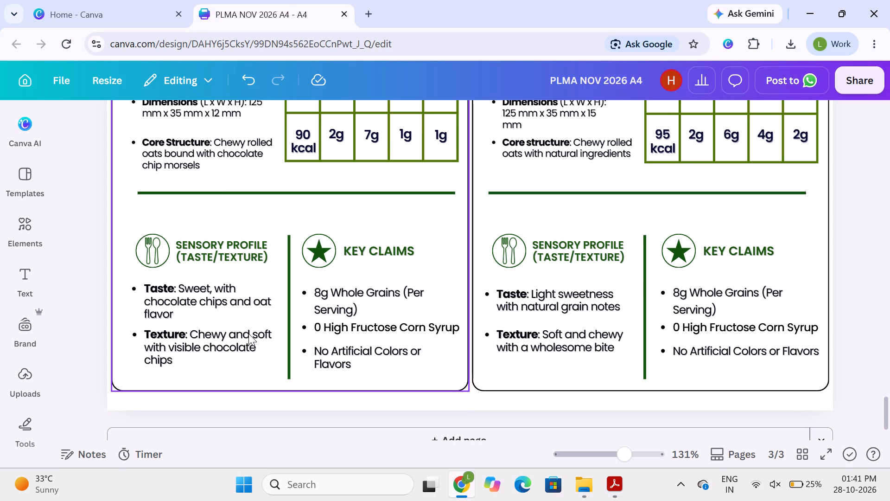
pyautogui.scroll(4, 224, 329)
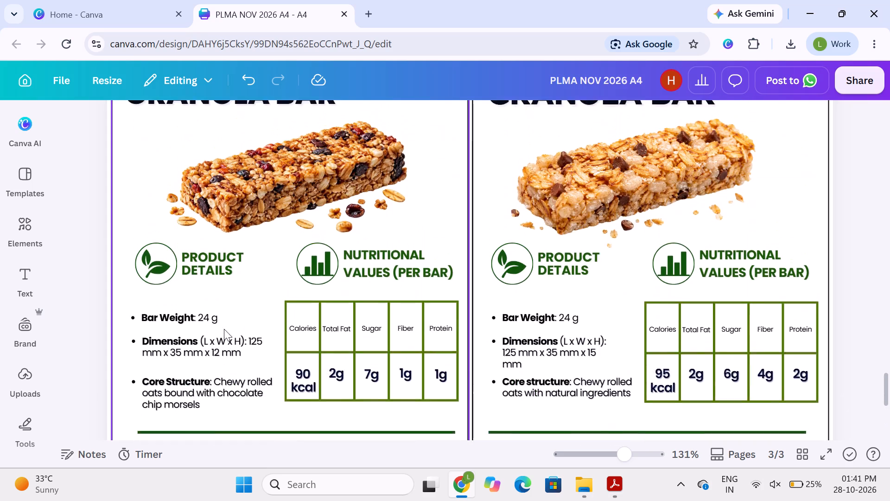
pyautogui.scroll(-3, 224, 329)
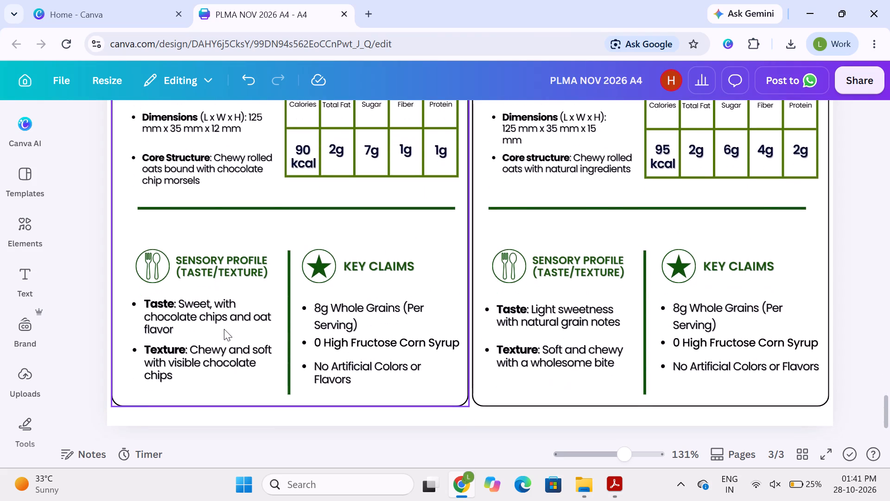
pyautogui.scroll(-1, 224, 329)
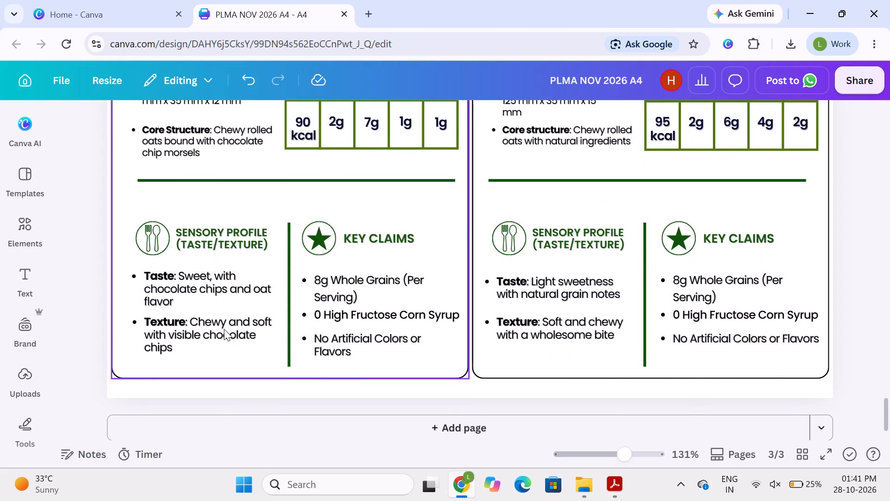
pyautogui.scroll(-2, 224, 329)
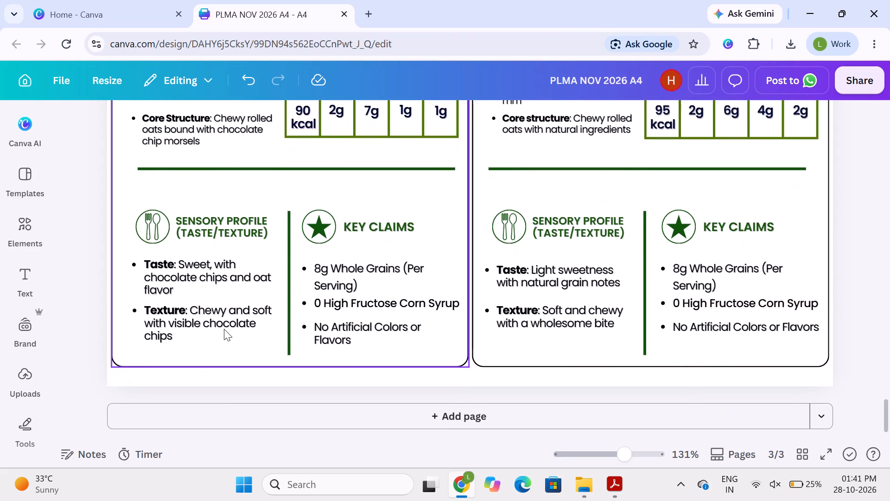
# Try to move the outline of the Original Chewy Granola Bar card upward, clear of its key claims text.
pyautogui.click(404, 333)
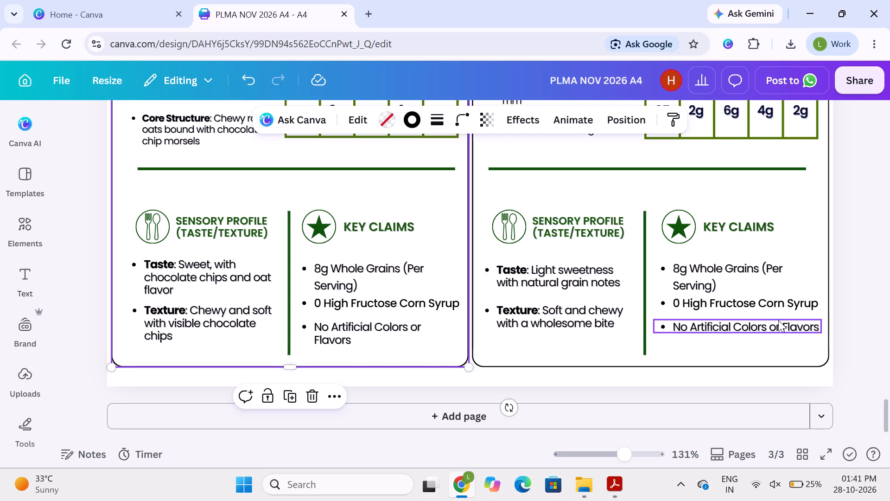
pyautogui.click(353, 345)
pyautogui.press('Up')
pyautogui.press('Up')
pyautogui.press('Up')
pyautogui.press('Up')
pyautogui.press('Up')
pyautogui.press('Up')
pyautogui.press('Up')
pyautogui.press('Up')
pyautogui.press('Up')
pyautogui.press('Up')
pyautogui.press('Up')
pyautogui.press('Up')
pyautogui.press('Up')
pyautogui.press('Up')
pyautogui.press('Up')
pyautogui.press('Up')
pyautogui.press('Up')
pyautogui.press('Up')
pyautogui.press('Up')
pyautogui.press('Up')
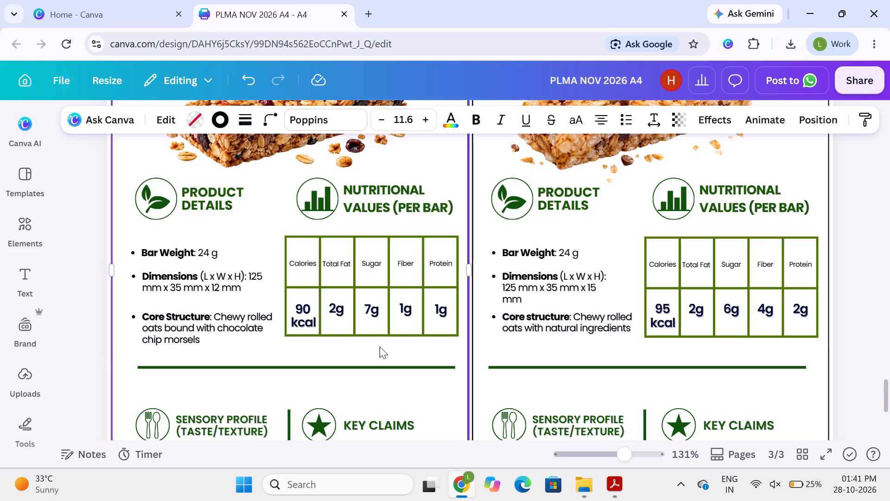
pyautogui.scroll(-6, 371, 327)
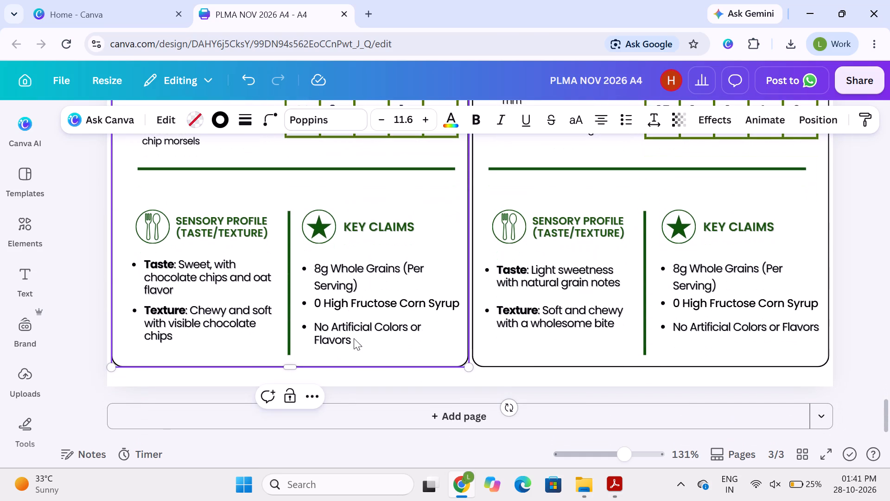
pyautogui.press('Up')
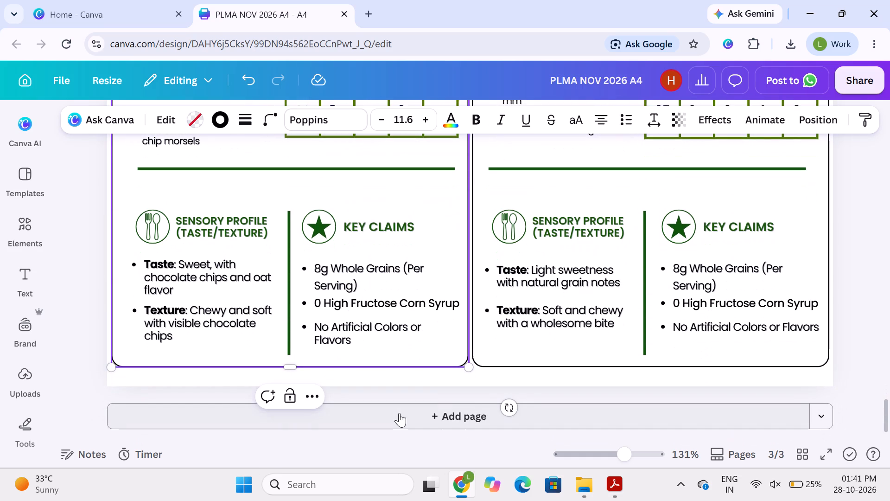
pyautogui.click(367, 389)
# Nudge the Original Chewy Granola Bar card's outline up until its lower edge is above the "No Artificial Colors or Flavors" bullet.
pyautogui.click(367, 353)
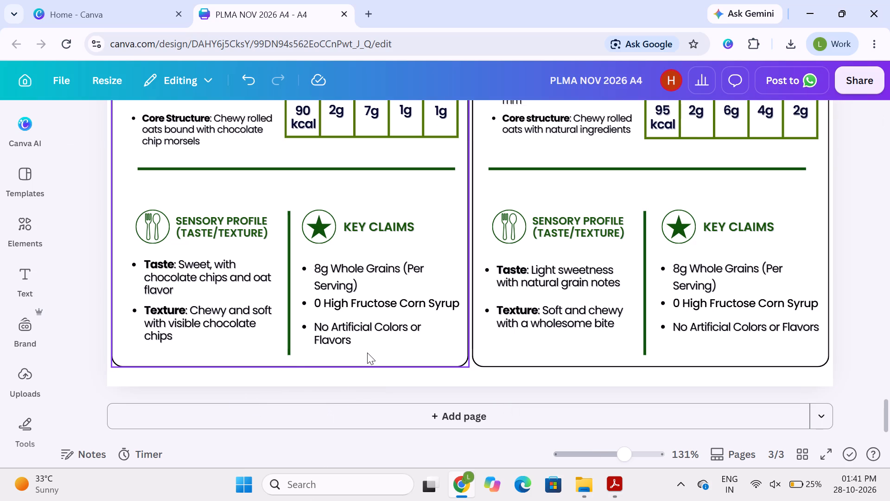
pyautogui.press('Up')
pyautogui.press('Up')
pyautogui.press('Up')
pyautogui.press('Up')
pyautogui.press('Up')
pyautogui.press('Up')
pyautogui.press('Up')
pyautogui.press('Up')
pyautogui.press('Up')
pyautogui.press('Up')
pyautogui.press('Up')
pyautogui.press('Up')
pyautogui.press('Up')
pyautogui.press('Up')
pyautogui.press('Up')
pyautogui.press('Up')
pyautogui.press('Up')
pyautogui.press('Up')
pyautogui.press('Up')
pyautogui.press('Up')
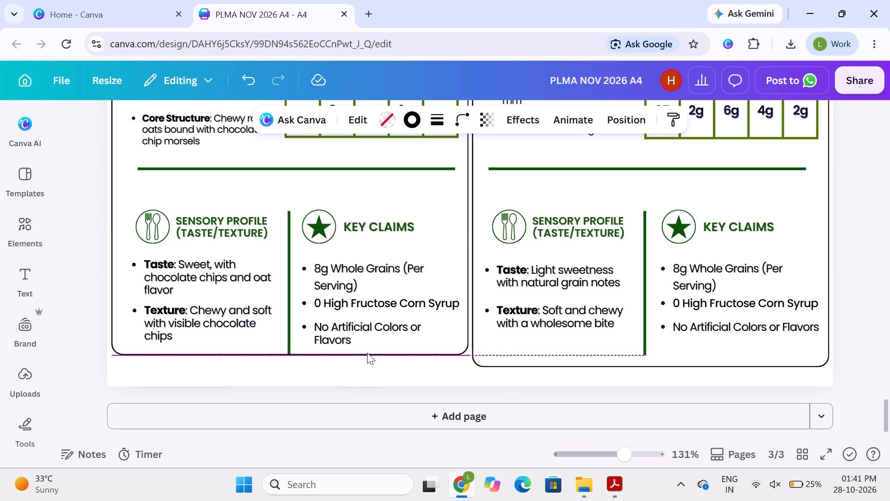
pyautogui.press('Up')
pyautogui.press('Up')
pyautogui.press('Up')
pyautogui.press('Up')
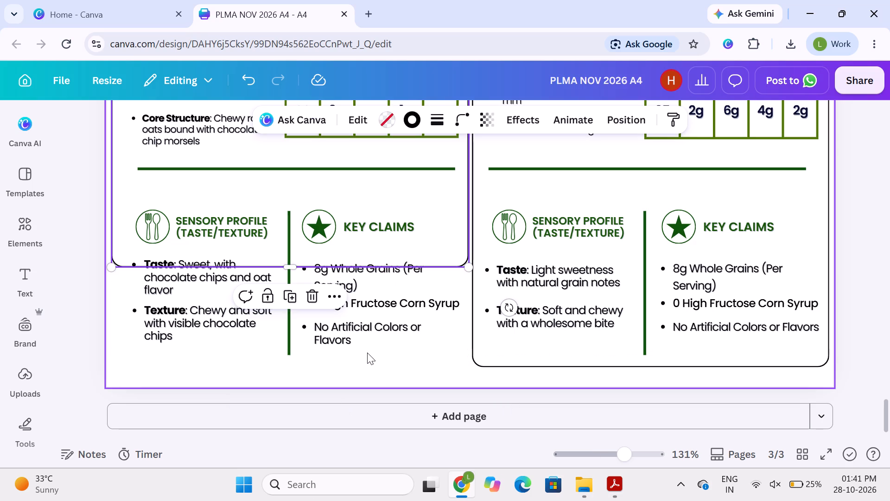
# Widen the "No Artificial Colors or Flavors" text box in the Original card so the bullet fits on one line.
pyautogui.click(333, 323)
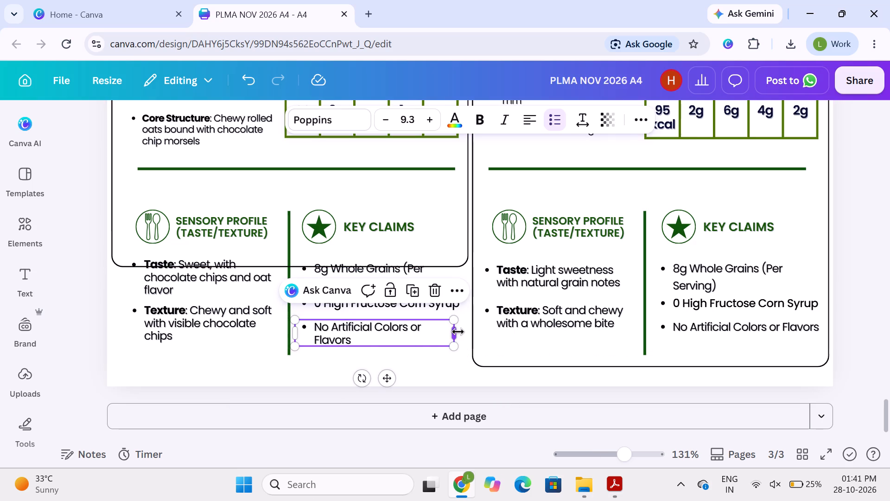
pyautogui.moveTo(458, 332); pyautogui.dragTo(469, 320)
# Move the Original card's outline back down around its content and align its bottom edge with the Charya's card.
pyautogui.click(354, 186)
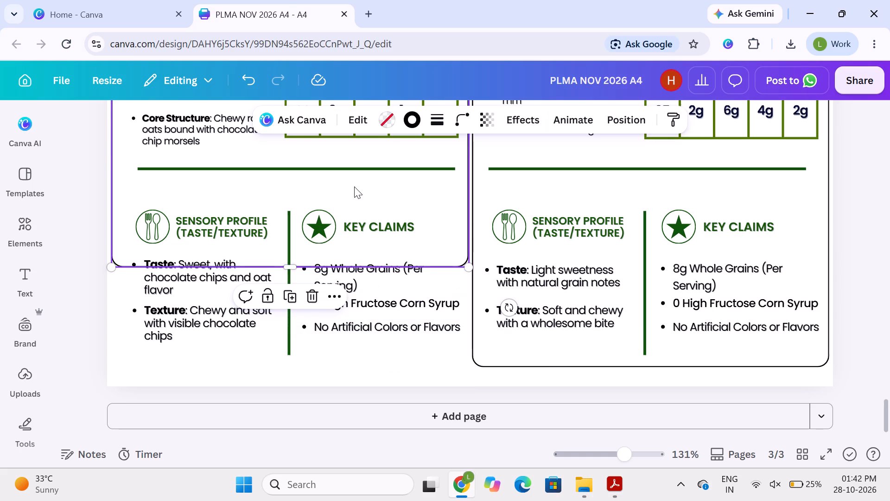
pyautogui.press('Down')
pyautogui.press('Down')
pyautogui.press('Down')
pyautogui.press('Down')
pyautogui.press('Down')
pyautogui.press('Down')
pyautogui.press('Down')
pyautogui.press('Down')
pyautogui.press('Down')
pyautogui.press('Down')
pyautogui.press('Down')
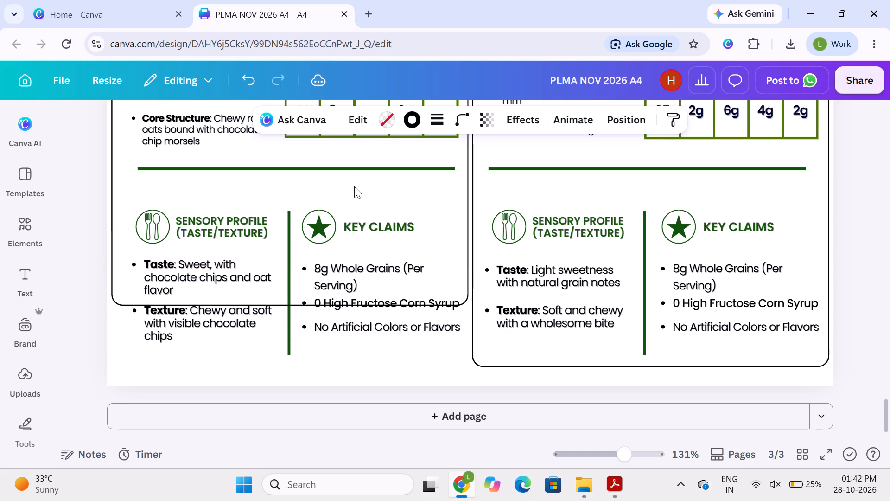
pyautogui.press('Down')
pyautogui.press('Down')
pyautogui.press('Down')
pyautogui.press('Down')
pyautogui.press('Down')
pyautogui.press('Down')
pyautogui.press('Down')
pyautogui.press('Down')
pyautogui.press('Down')
pyautogui.press('Down')
pyautogui.press('Down')
pyautogui.press('Down')
pyautogui.press('Down')
pyautogui.press('Down')
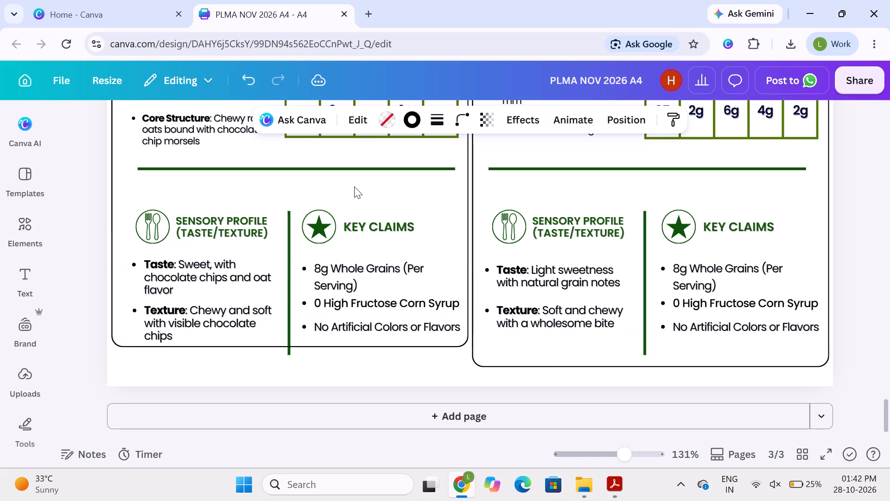
pyautogui.press('Down')
pyautogui.press('Down')
pyautogui.press('Down')
pyautogui.press('Down')
pyautogui.press('Down')
pyautogui.press('Up')
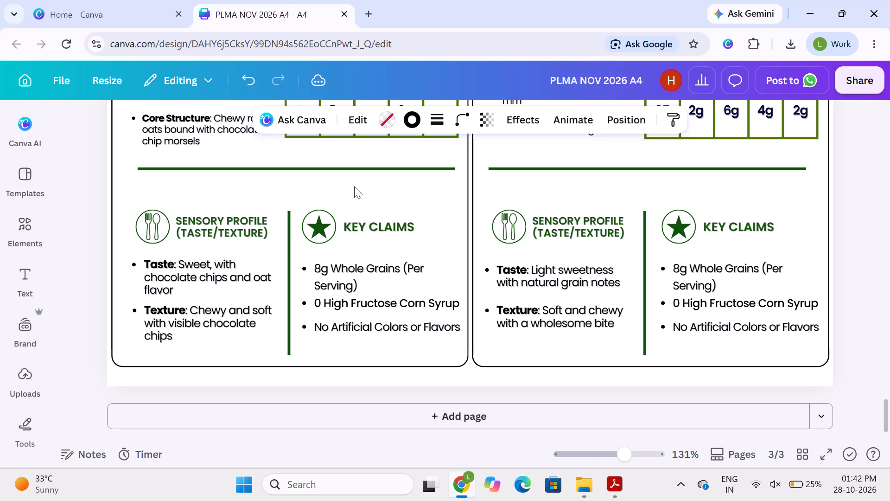
pyautogui.press('Up')
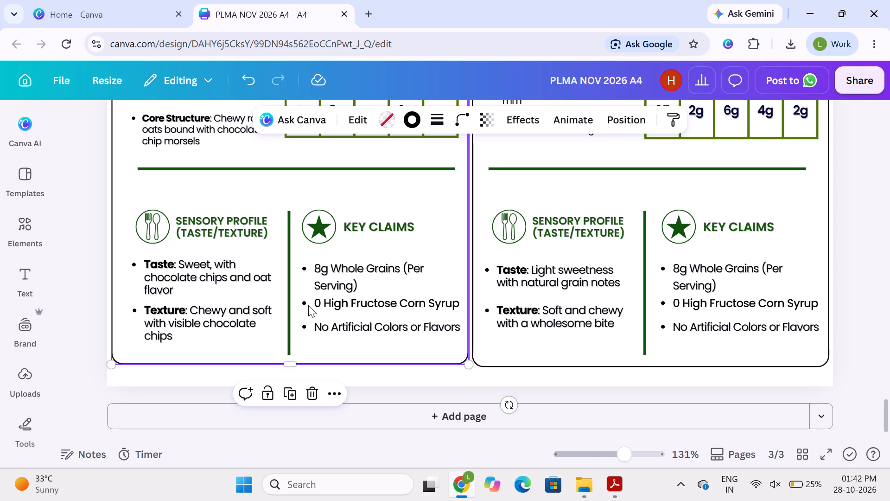
pyautogui.moveTo(289, 361); pyautogui.dragTo(289, 365)
pyautogui.moveTo(289, 365); pyautogui.dragTo(289, 366)
# Lower the top edge of the Original Chewy Granola Bar card's outline to align with the top of the Charya's card.
pyautogui.click(545, 351)
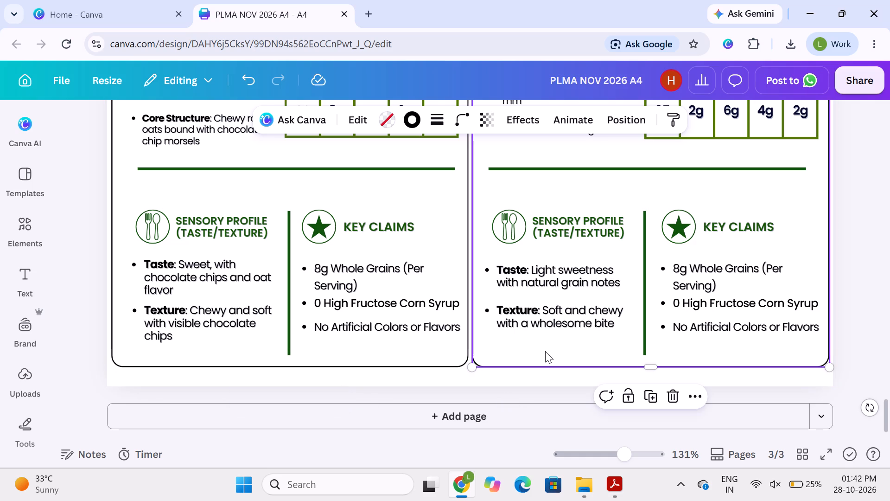
pyautogui.scroll(2, 421, 282)
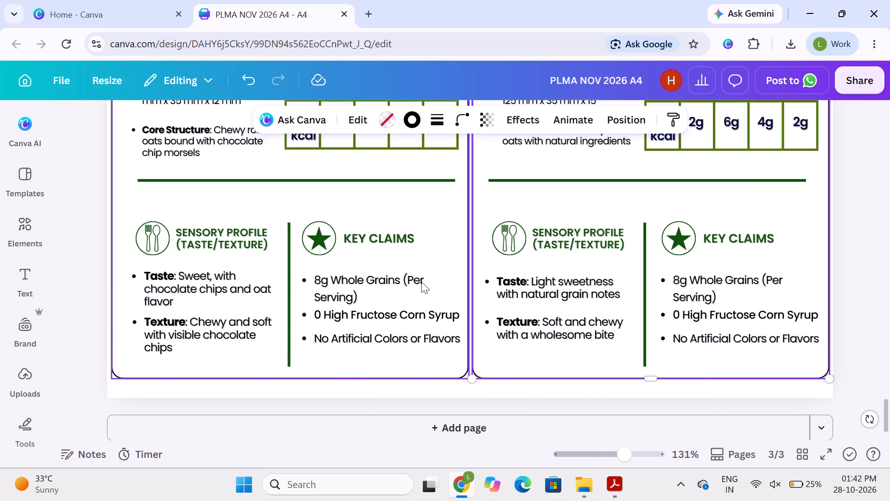
pyautogui.scroll(4, 421, 282)
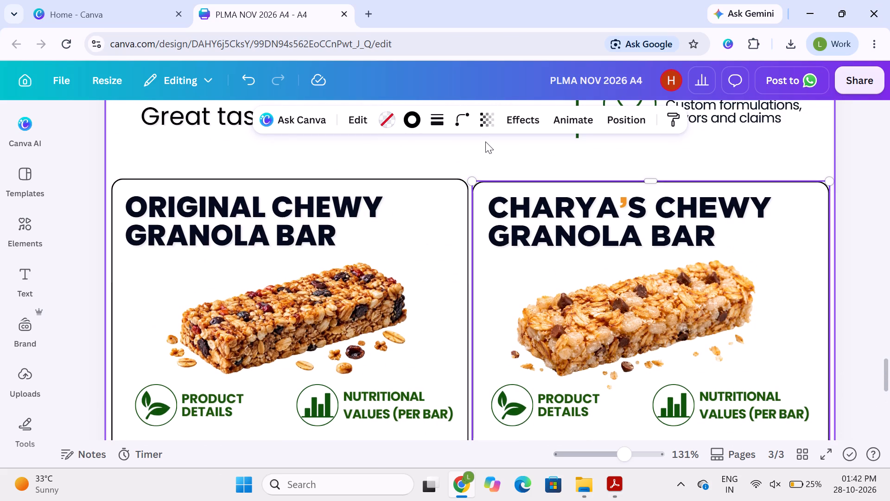
pyautogui.click(485, 141)
pyautogui.click(422, 180)
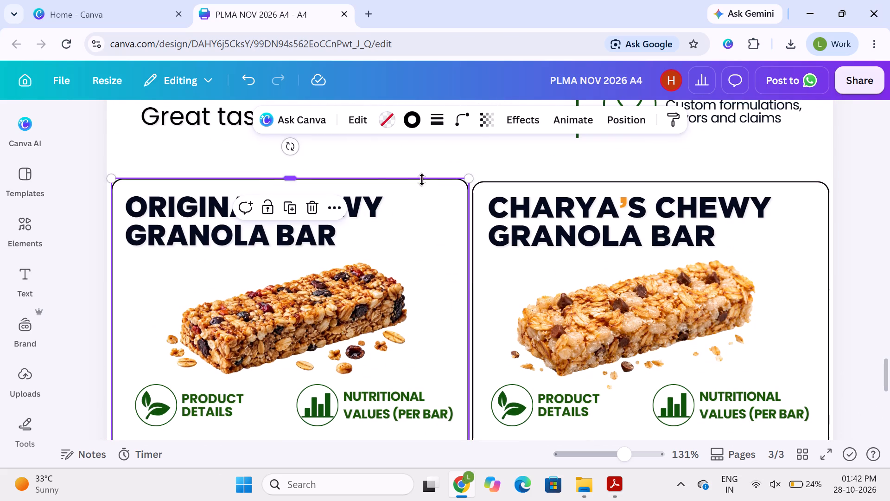
pyautogui.moveTo(297, 176); pyautogui.dragTo(295, 182)
pyautogui.click(535, 151)
# Show the page thumbnails for the design.
pyautogui.scroll(2, 535, 151)
pyautogui.scroll(-4, 535, 151)
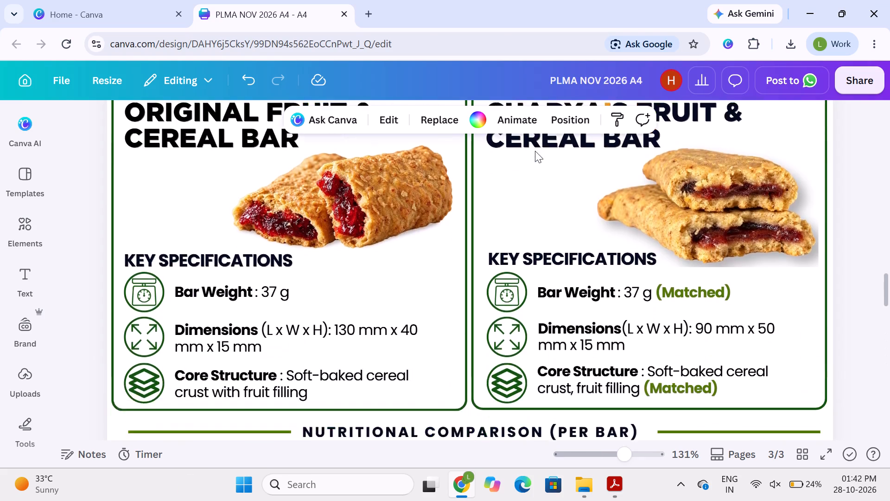
pyautogui.scroll(-3, 535, 151)
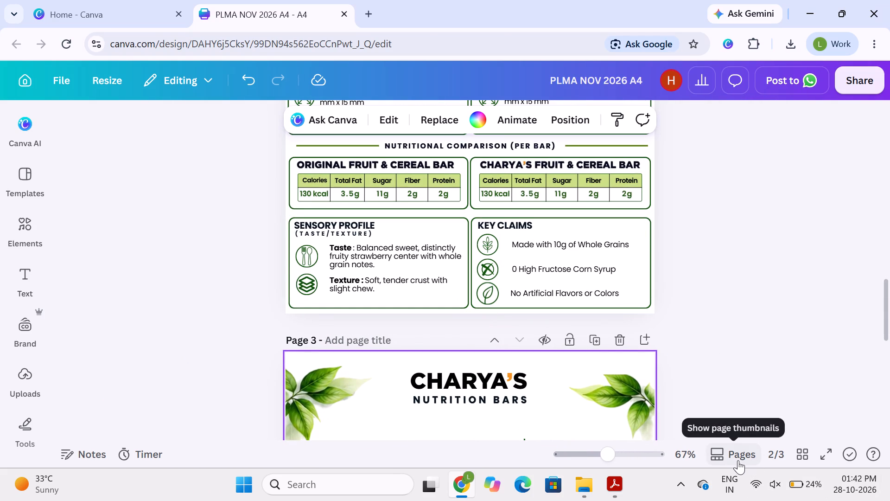
pyautogui.click(738, 460)
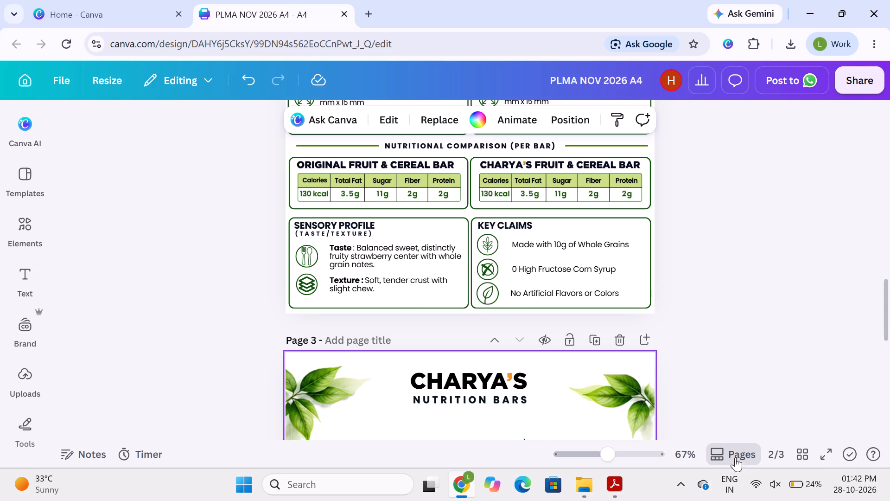
# Show the page thumbnails and compare the overall header and card layout across pages 1, 2 and 3.
pyautogui.click(731, 454)
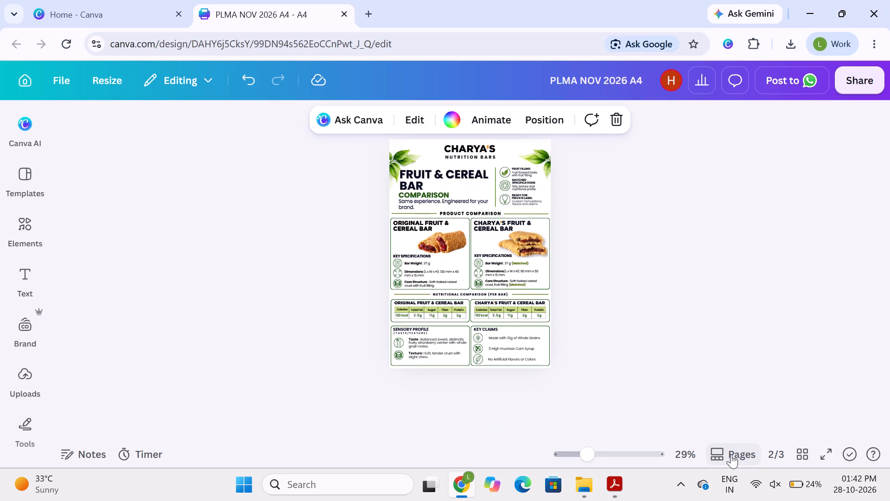
pyautogui.click(731, 454)
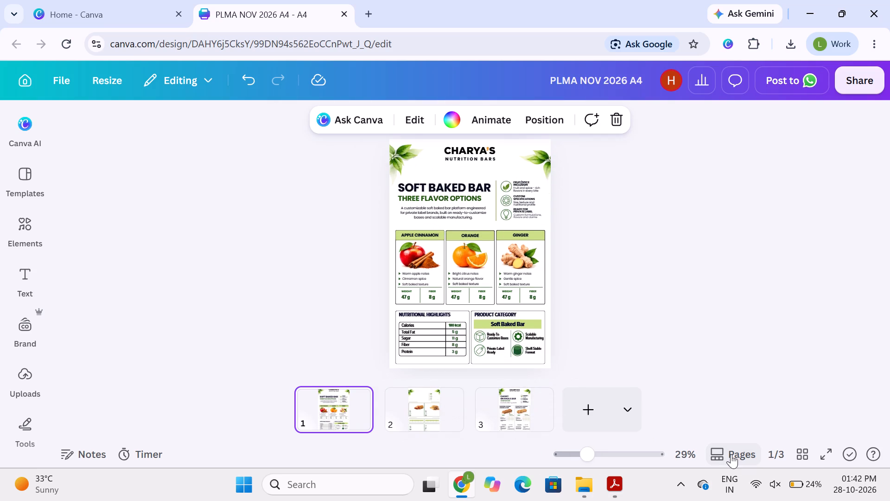
pyautogui.click(731, 454)
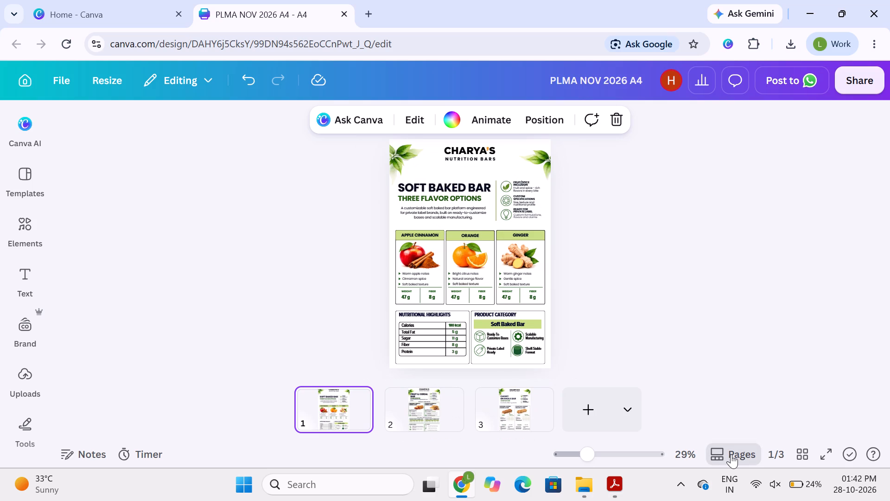
pyautogui.click(731, 454)
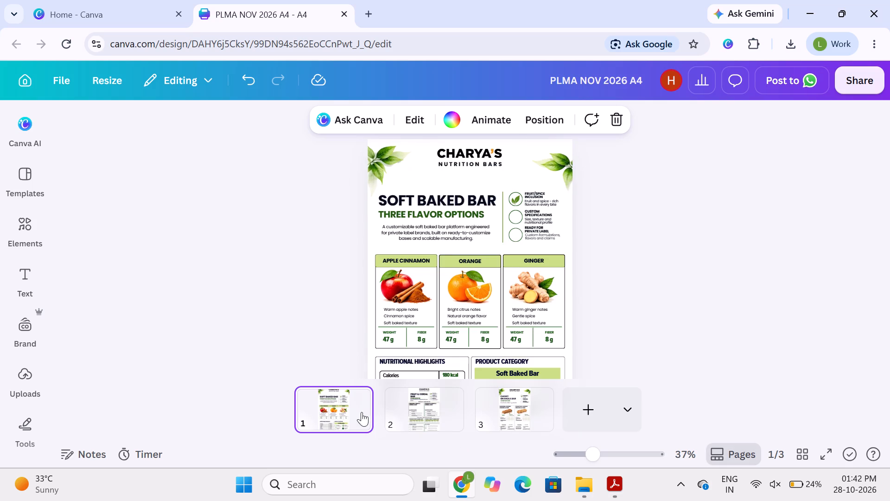
pyautogui.click(445, 407)
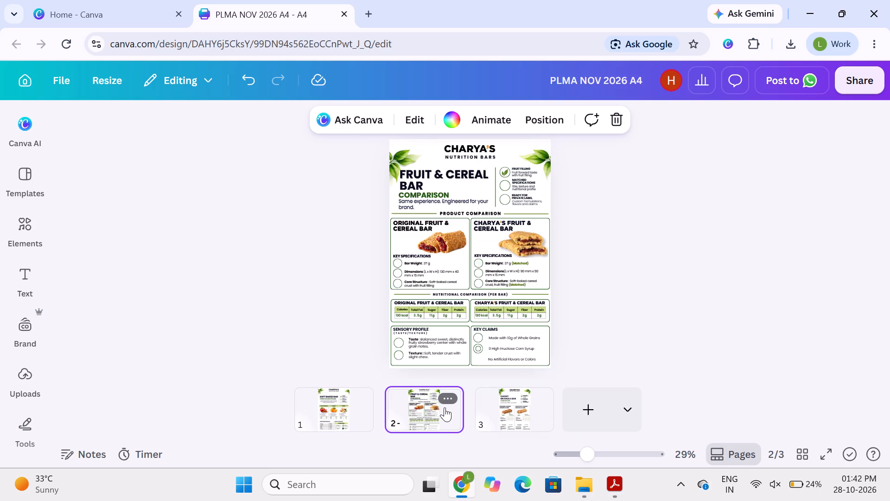
pyautogui.click(501, 408)
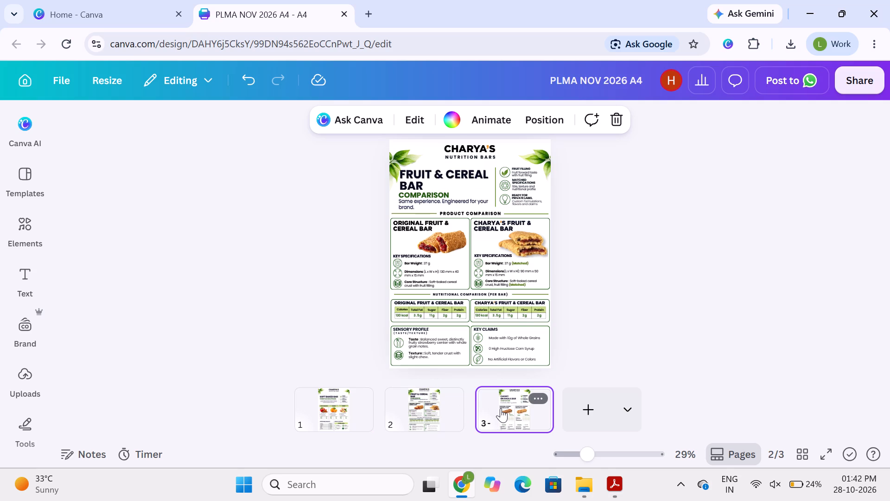
pyautogui.click(437, 409)
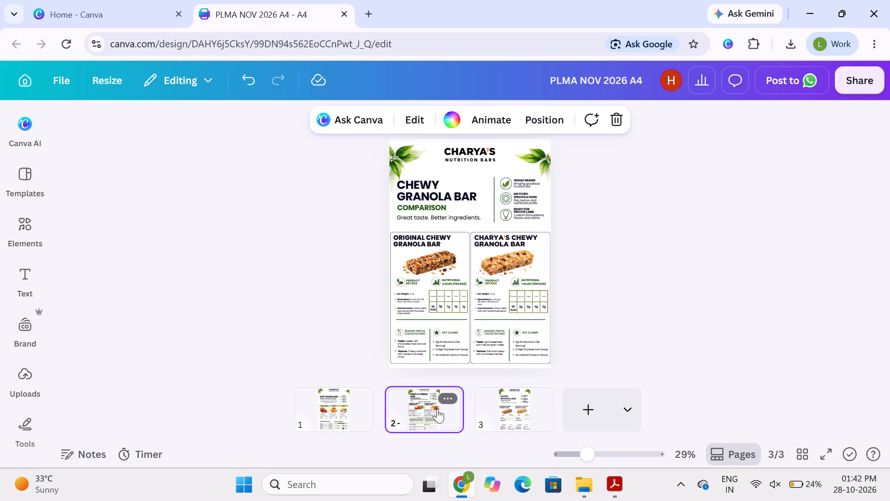
pyautogui.click(513, 403)
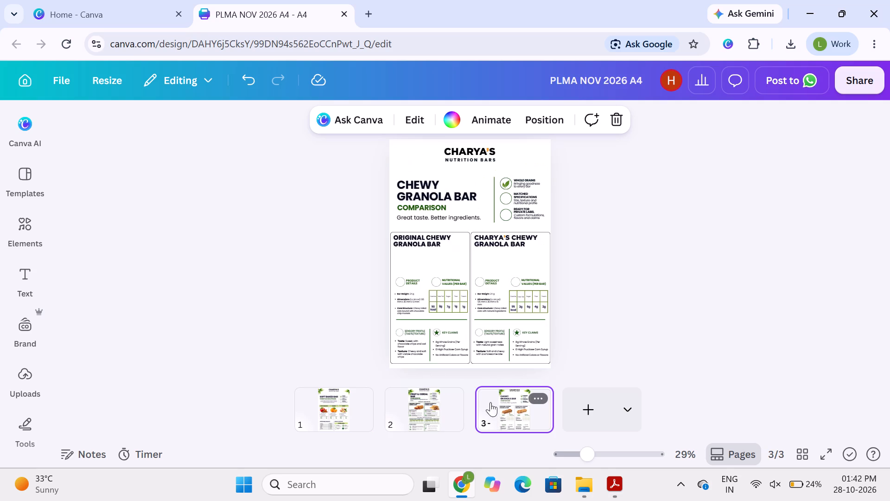
pyautogui.click(438, 400)
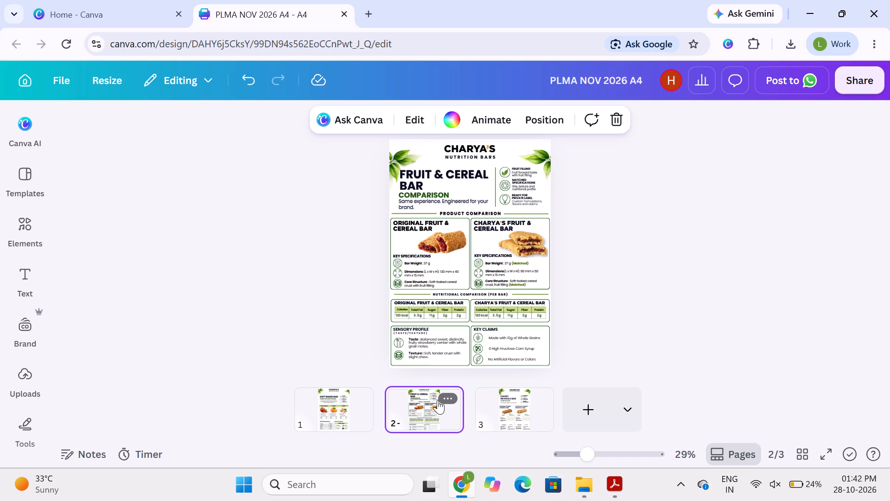
pyautogui.click(515, 400)
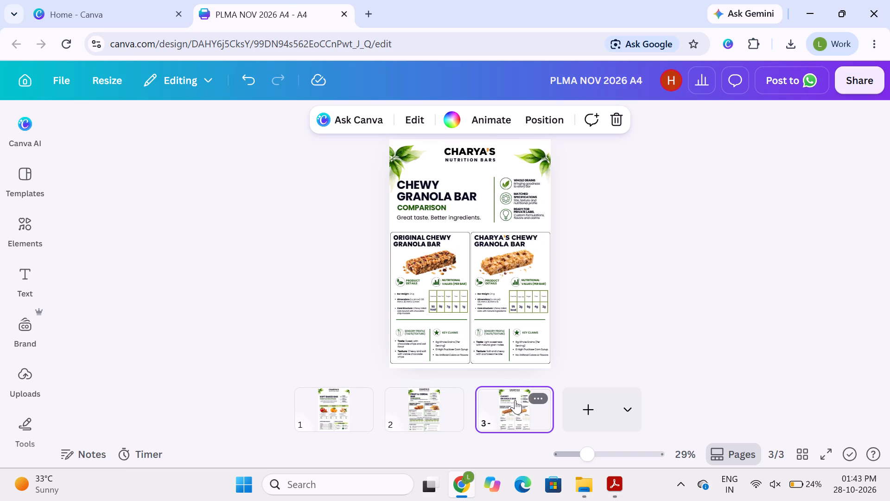
pyautogui.click(426, 404)
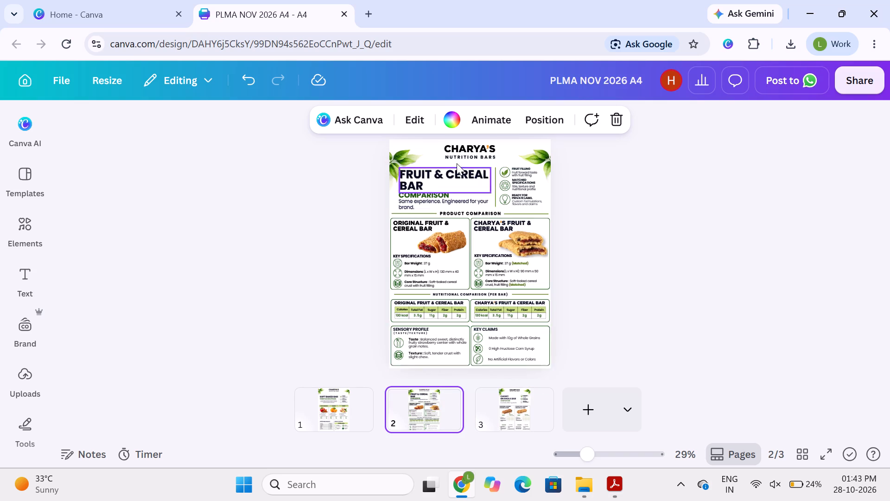
pyautogui.click(517, 407)
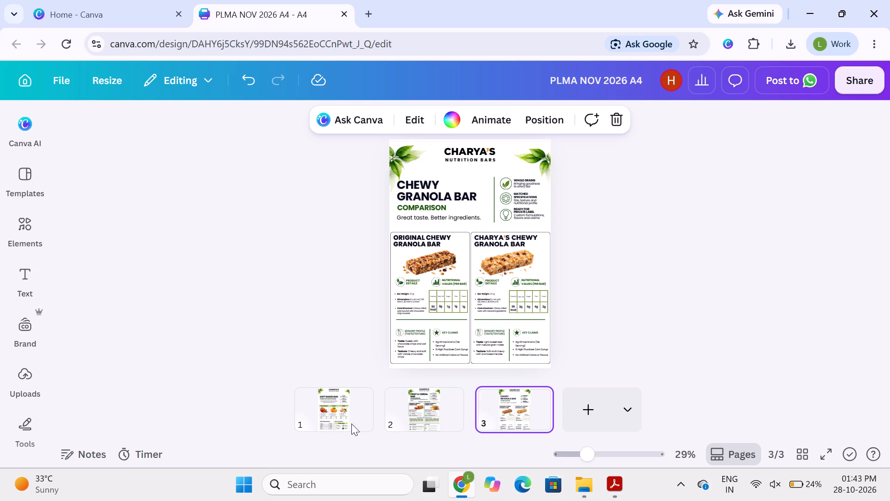
pyautogui.click(319, 412)
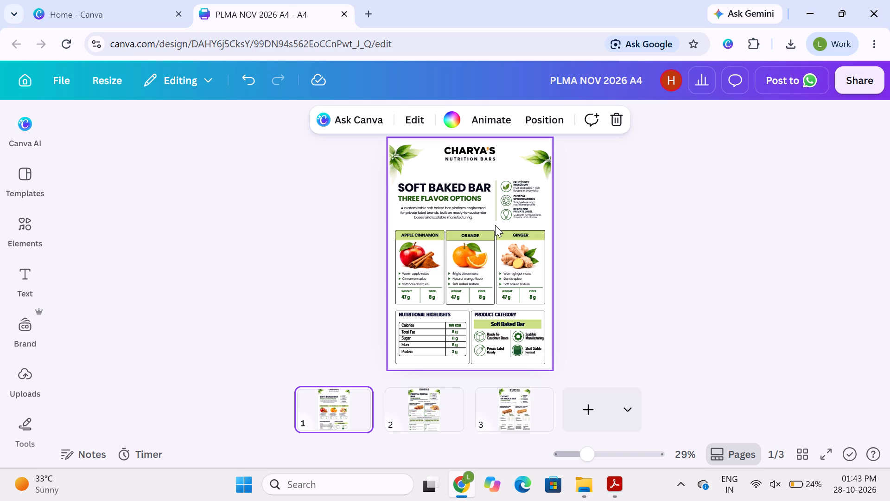
pyautogui.click(336, 415)
# Group page 1's Soft Baked Bar title, subtitle, description, divider and feature items, leaving out the "FRUIT/SPICE INCLUSION" heading.
pyautogui.scroll(1, 656, 289)
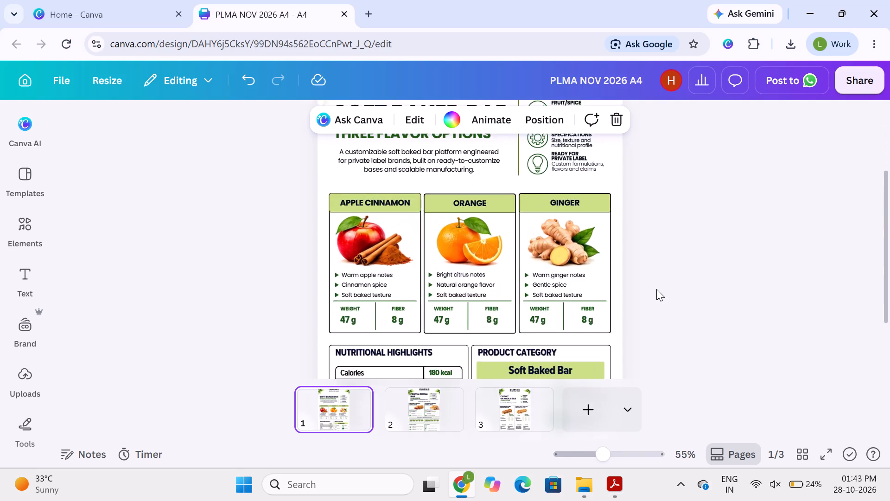
pyautogui.scroll(2, 656, 289)
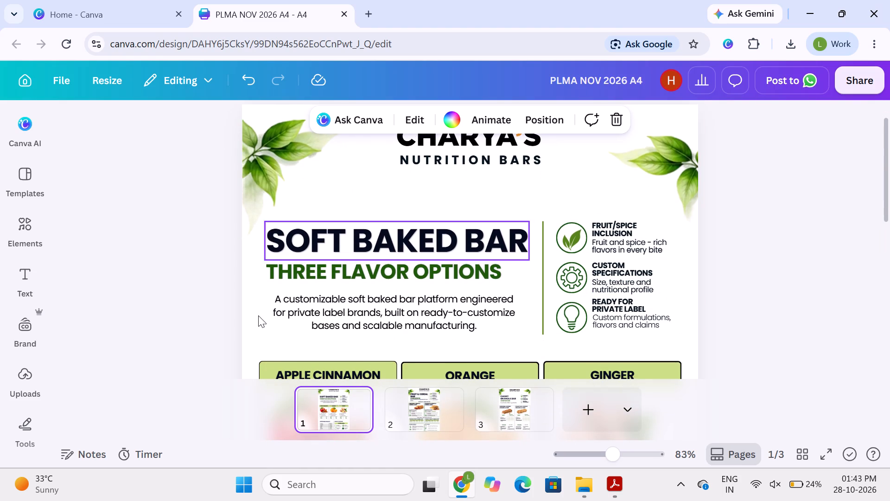
pyautogui.moveTo(258, 315); pyautogui.dragTo(661, 245)
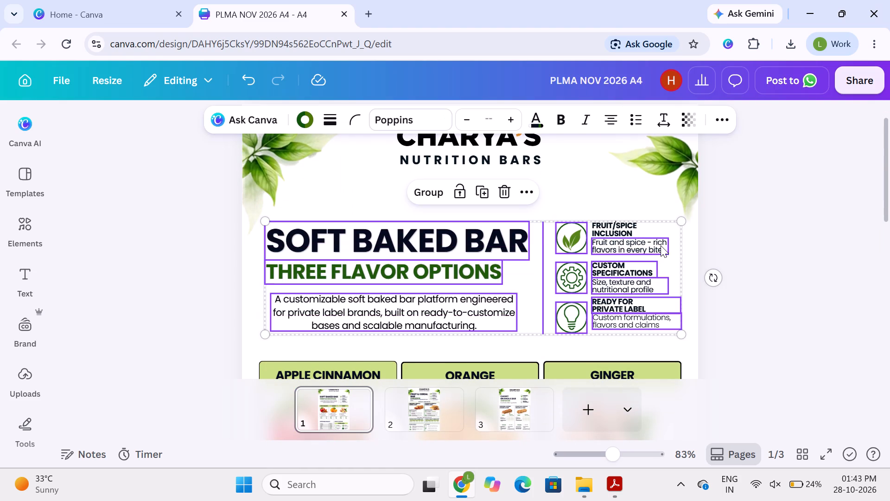
pyautogui.hotkey('ctrl', 'g')
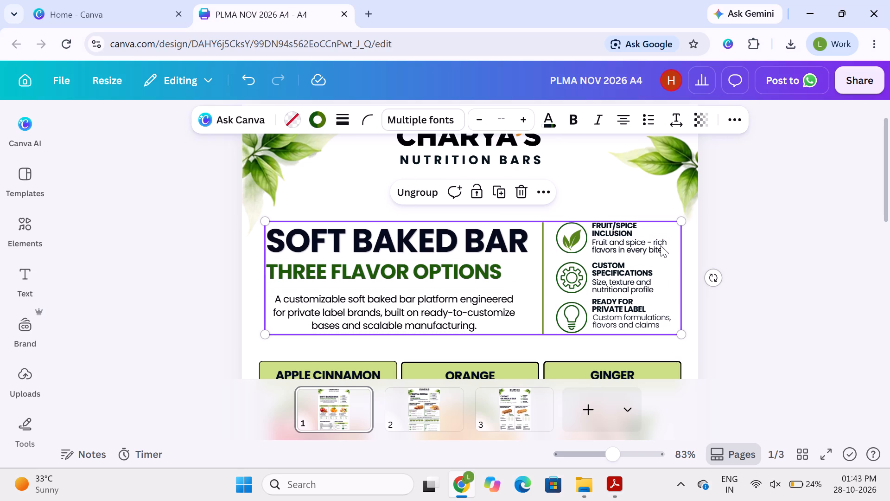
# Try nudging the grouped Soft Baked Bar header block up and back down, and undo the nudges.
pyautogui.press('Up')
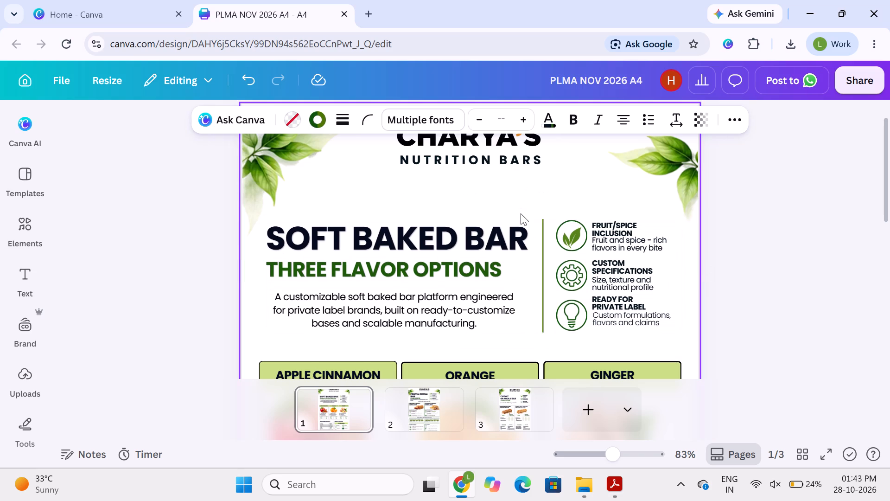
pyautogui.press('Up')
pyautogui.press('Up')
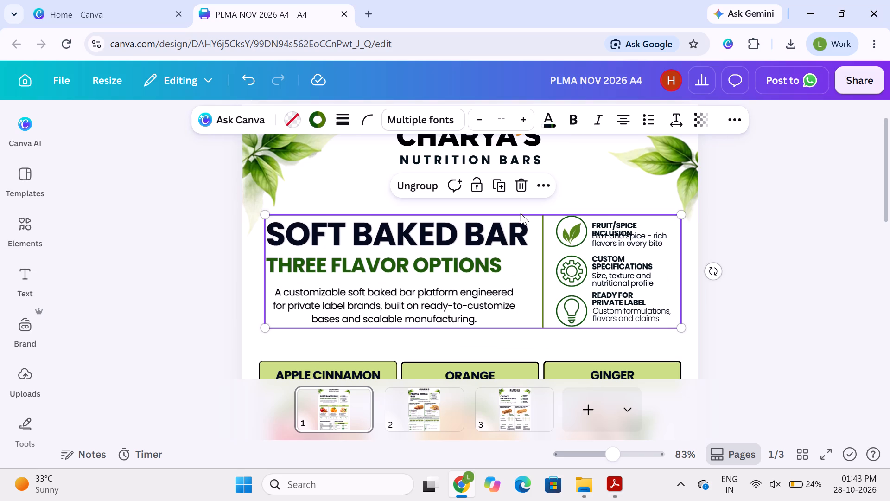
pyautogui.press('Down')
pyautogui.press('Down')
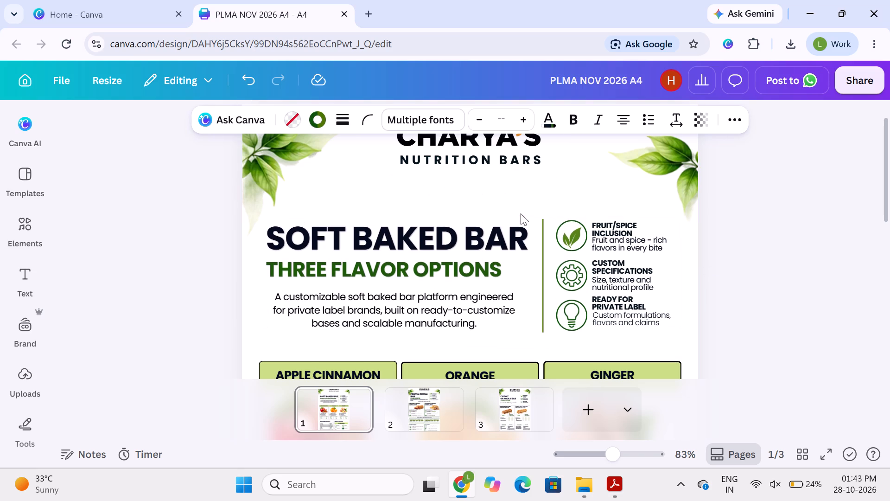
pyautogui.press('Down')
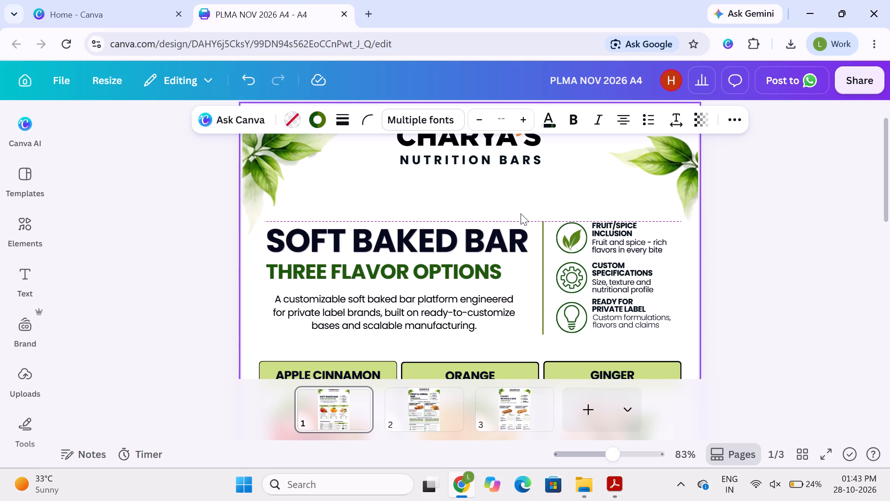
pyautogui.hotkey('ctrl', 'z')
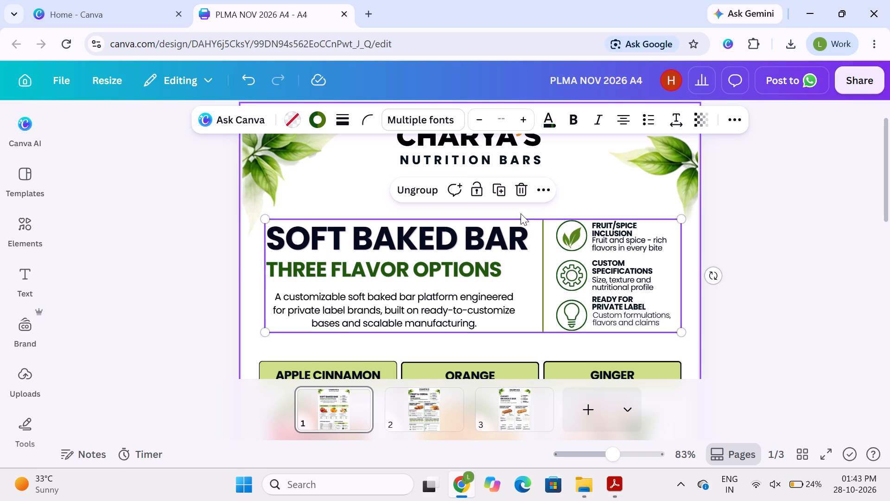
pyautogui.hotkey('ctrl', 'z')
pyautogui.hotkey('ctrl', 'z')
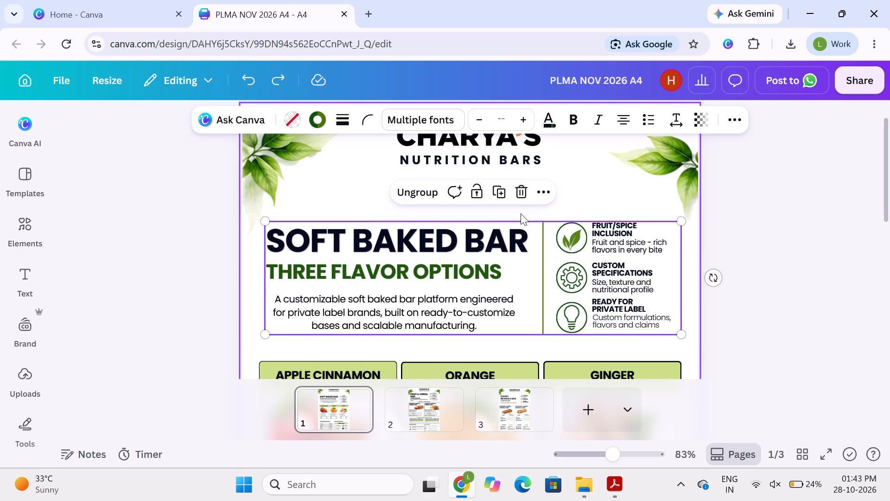
# Group the "FRUIT/SPICE INCLUSION" heading together with the Soft Baked Bar header block.
pyautogui.click(630, 226)
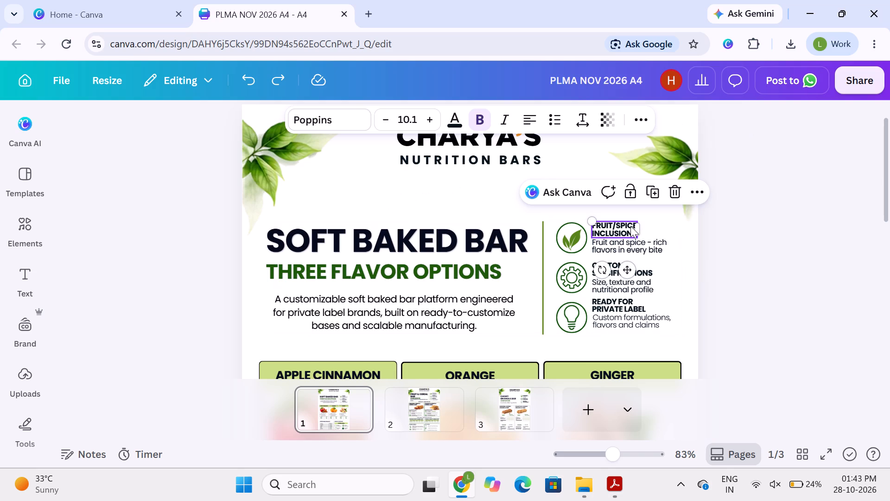
pyautogui.keyDown('shift'); pyautogui.click(580, 245); pyautogui.keyUp('shift')
pyautogui.click(437, 192)
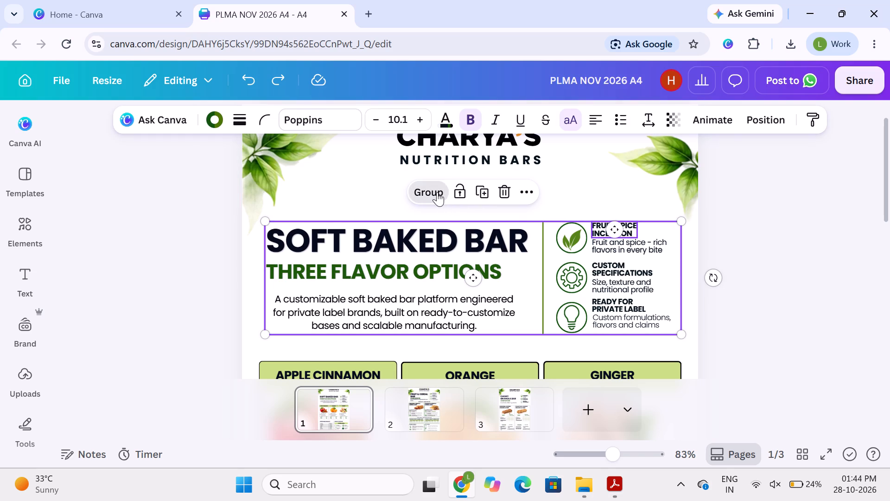
# Nudge the complete Soft Baked Bar header group slightly upward, away from the flavor cards on page 1.
pyautogui.press('Up')
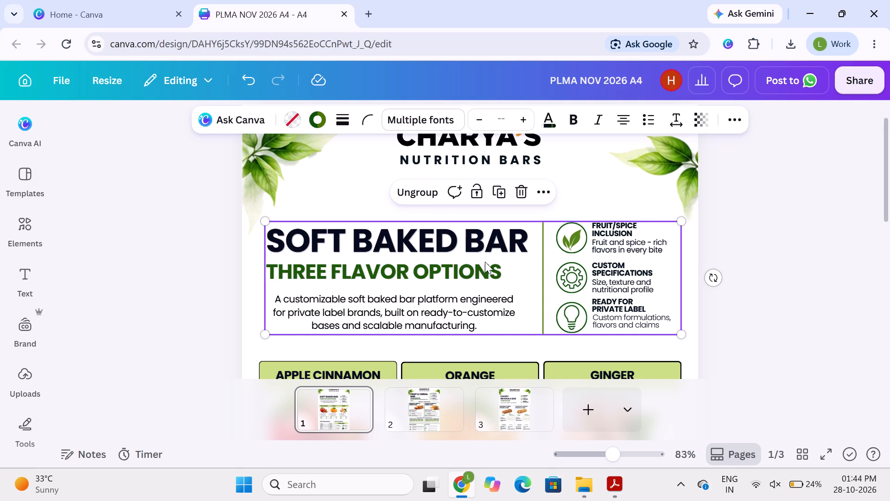
pyautogui.press('Up')
pyautogui.press('Up')
pyautogui.click(814, 275)
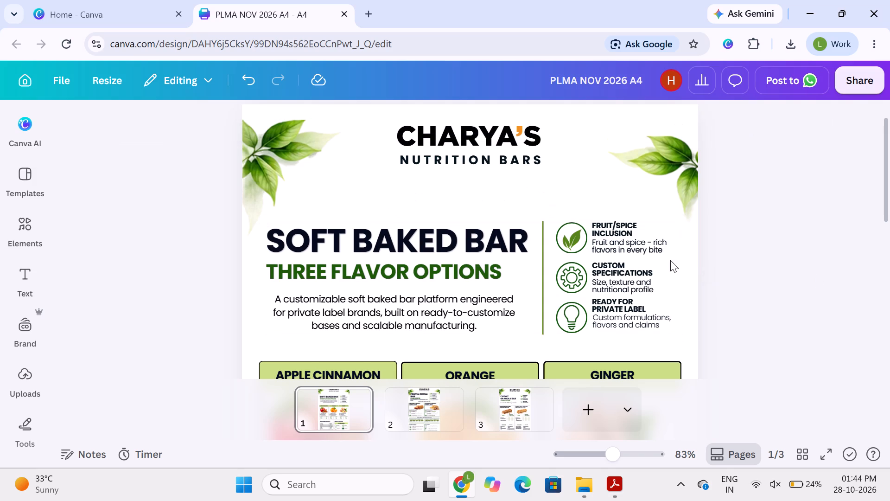
pyautogui.click(566, 257)
pyautogui.press('Up')
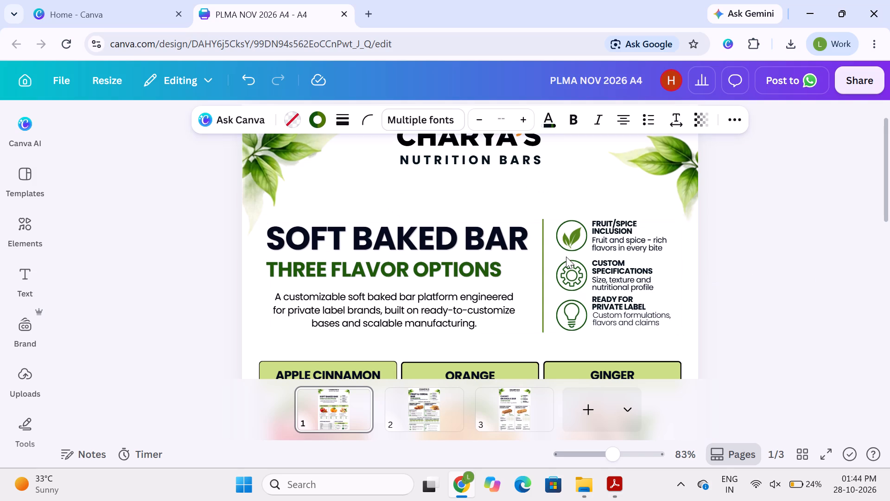
pyautogui.press('Up')
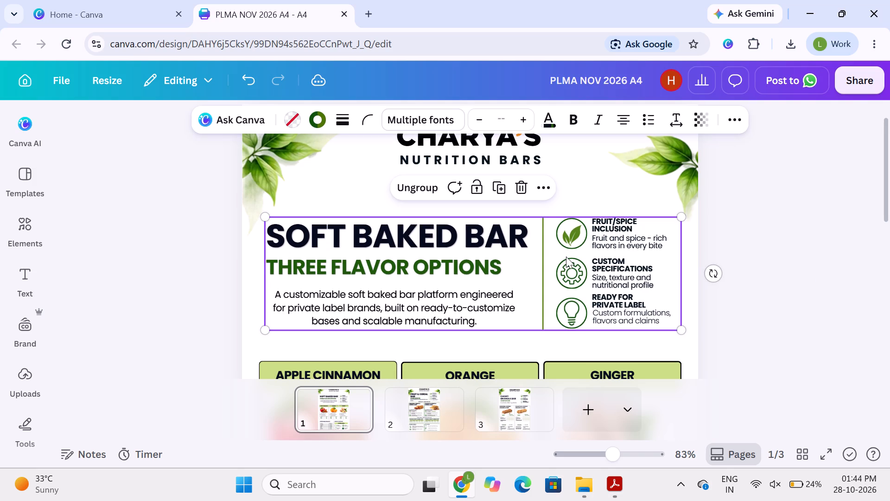
pyautogui.click(796, 233)
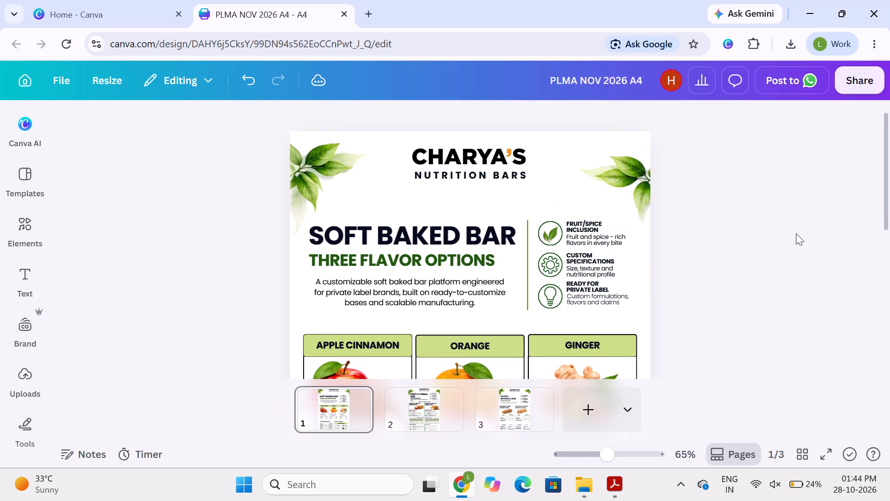
# Compare the stroke weight of the Apple Cinnamon header bar with that of the Orange card outline on page 1.
pyautogui.scroll(-3, 796, 233)
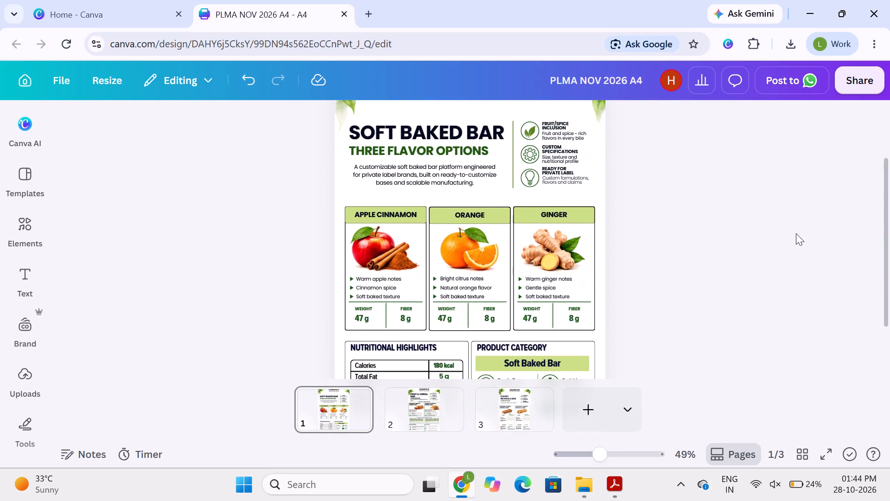
pyautogui.scroll(-3, 796, 233)
pyautogui.scroll(1, 796, 233)
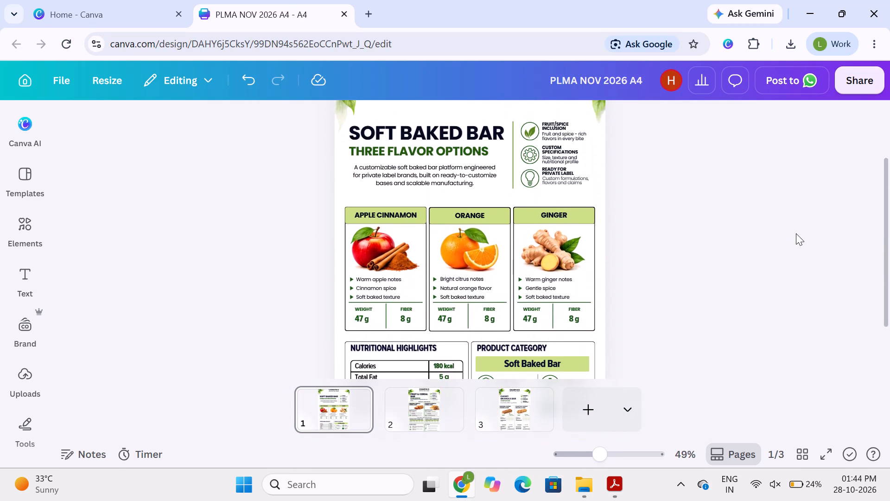
pyautogui.scroll(2, 796, 233)
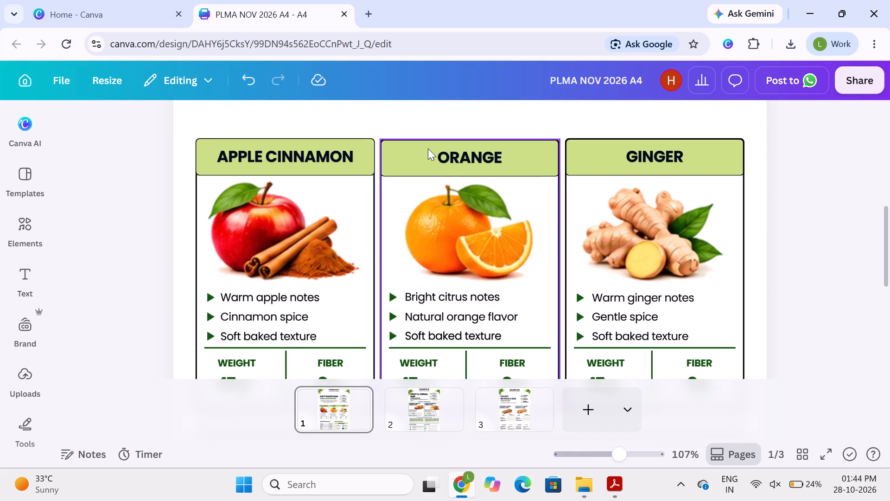
pyautogui.click(374, 147)
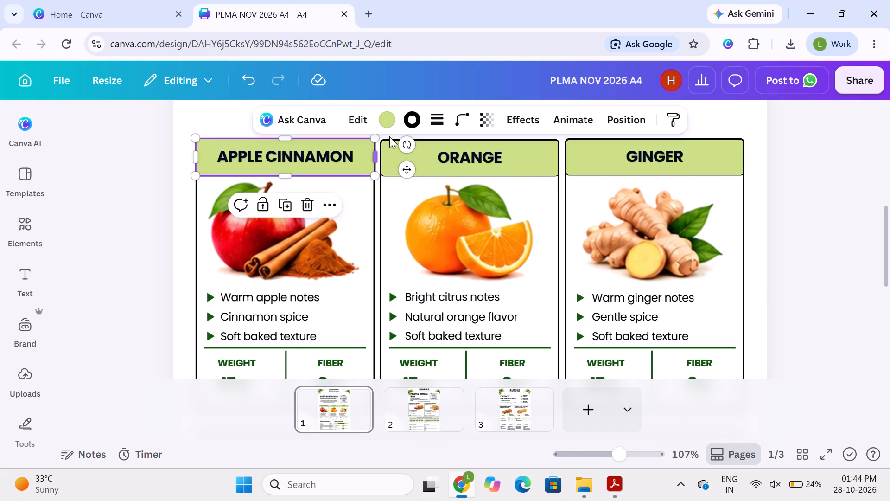
pyautogui.click(441, 119)
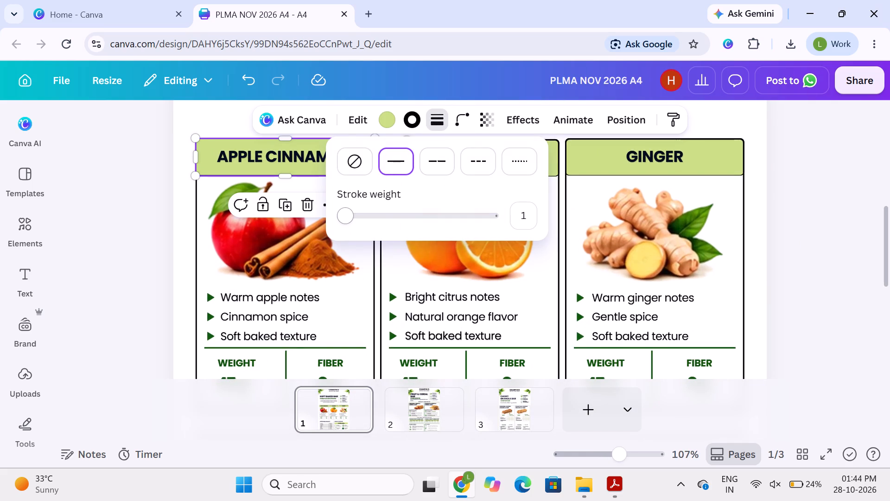
pyautogui.click(166, 231)
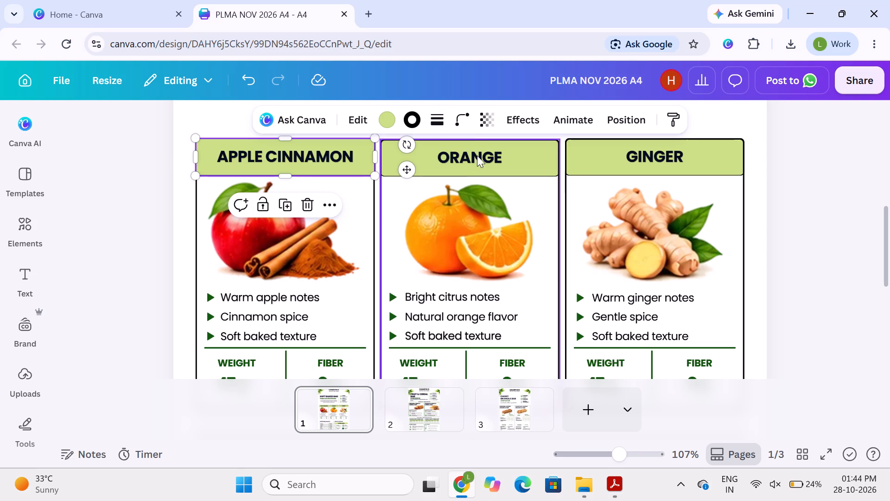
pyautogui.click(486, 143)
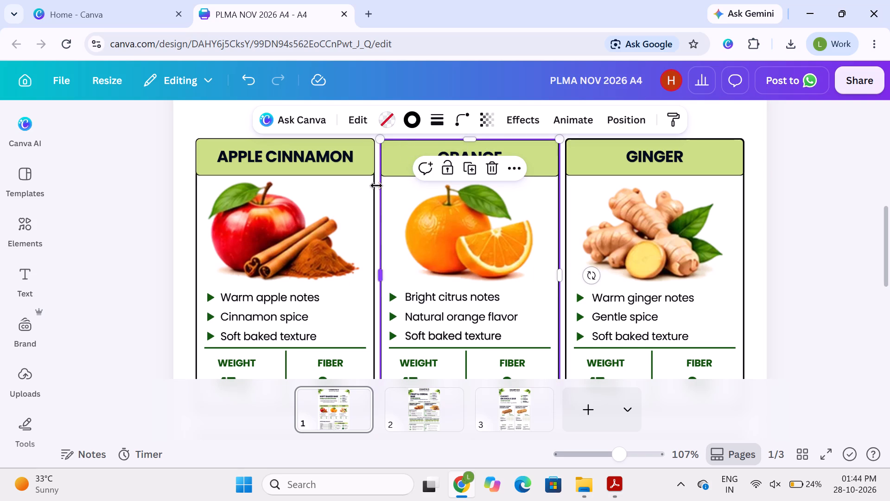
pyautogui.click(797, 212)
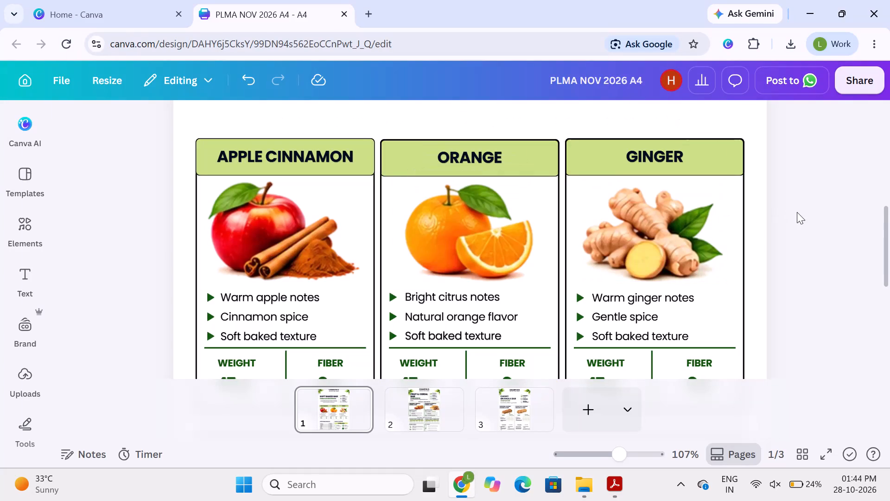
pyautogui.click(438, 143)
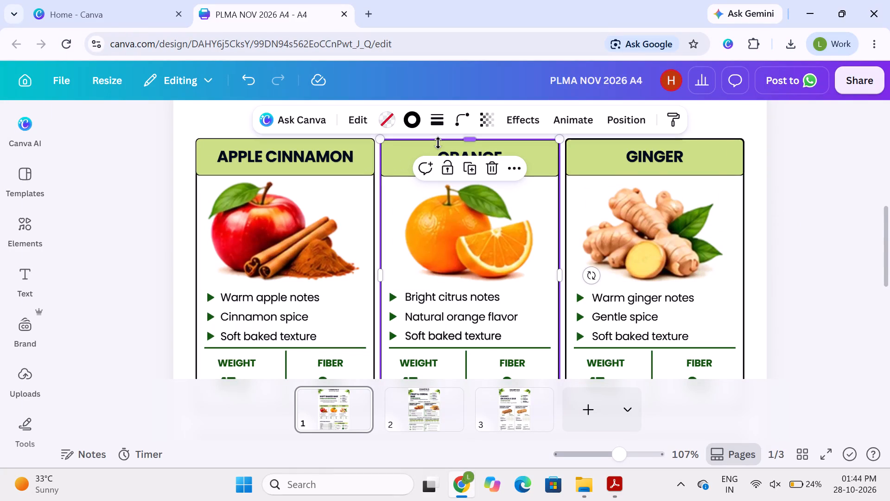
pyautogui.click(436, 122)
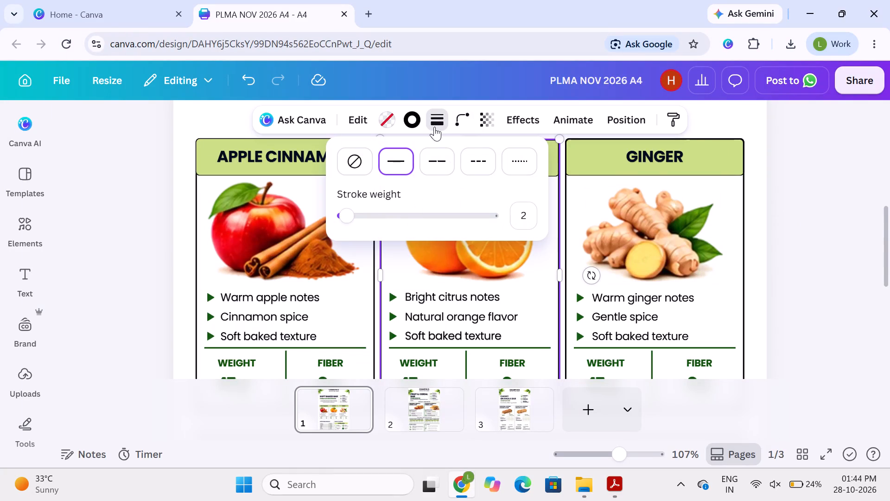
# Set the stroke weight of the Apple Cinnamon card's green header bar to 2.
pyautogui.click(215, 146)
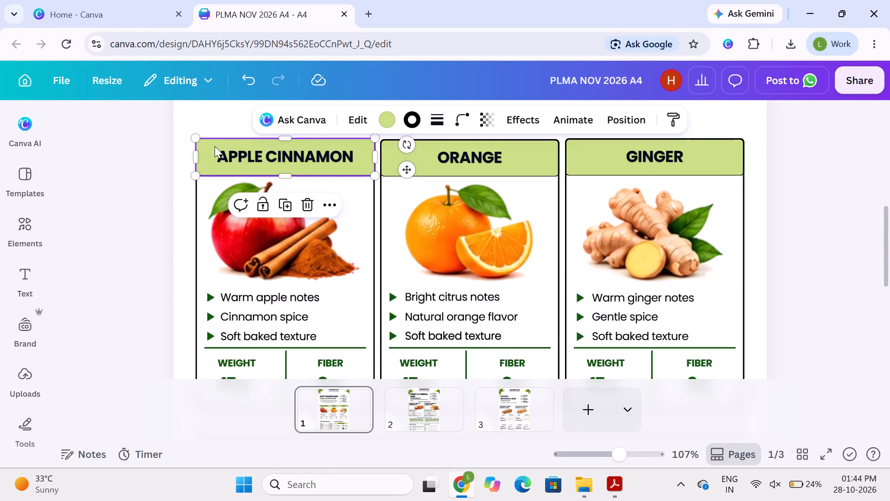
pyautogui.click(444, 116)
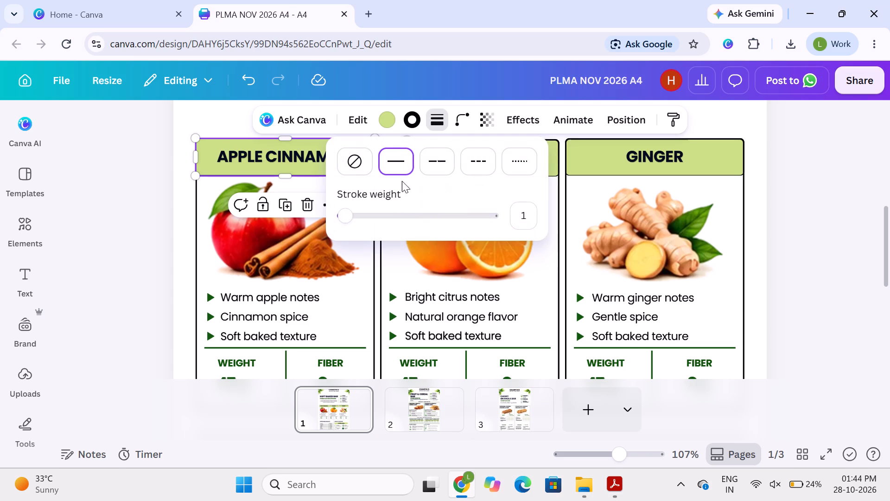
pyautogui.click(522, 218)
pyautogui.press('2')
pyautogui.press('Return')
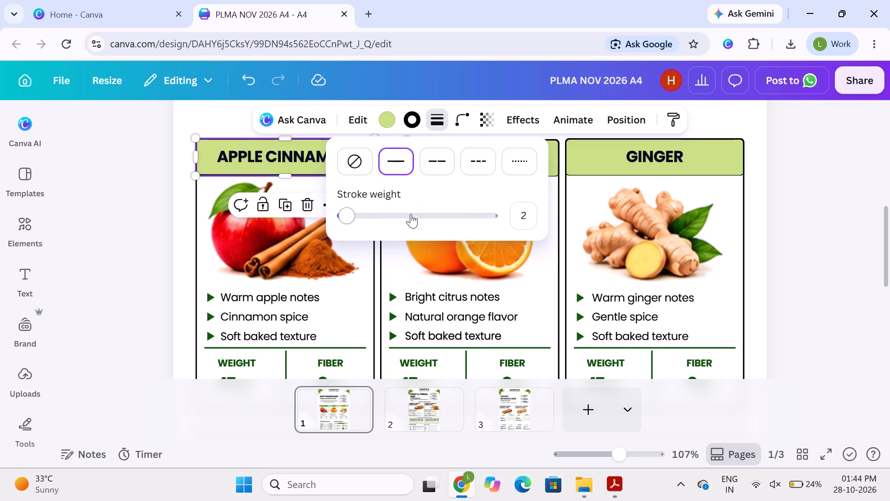
pyautogui.click(73, 194)
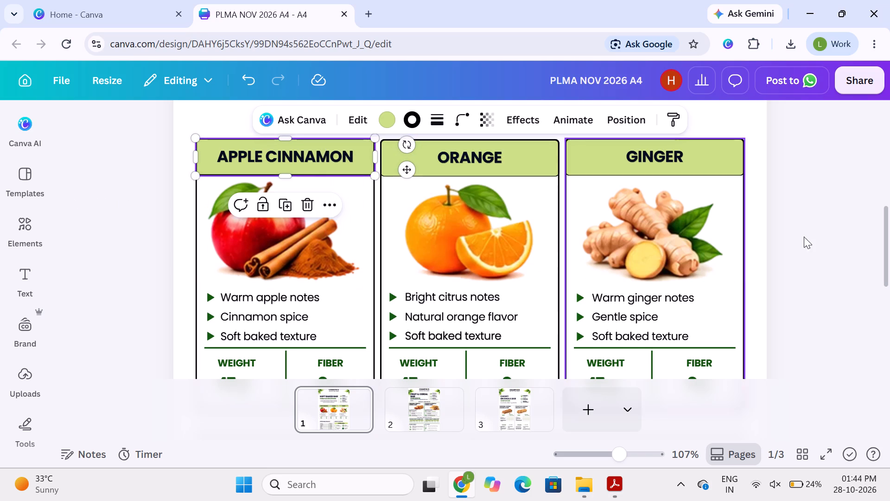
pyautogui.click(831, 227)
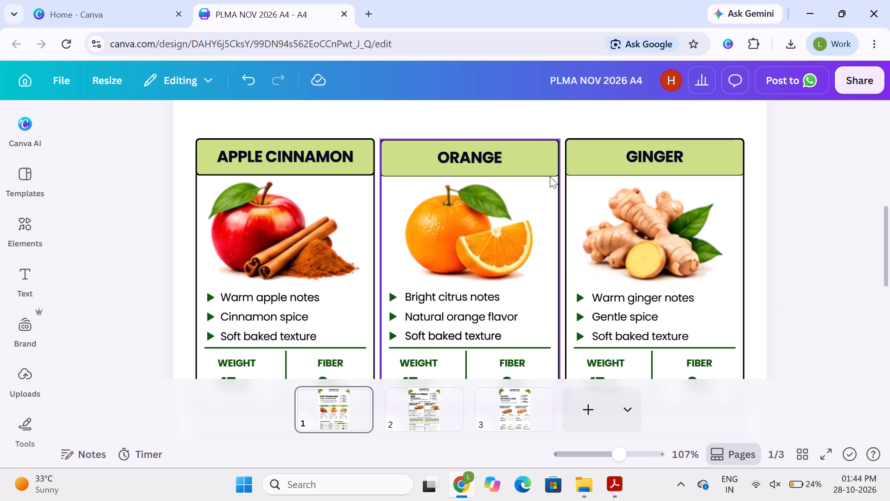
# Check the stroke weights of the Orange and Ginger card outlines.
pyautogui.click(542, 173)
pyautogui.click(454, 124)
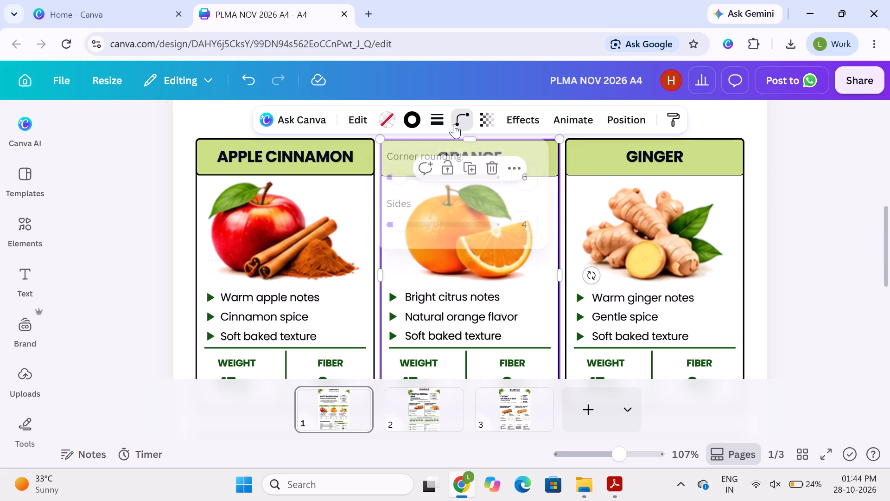
pyautogui.click(441, 124)
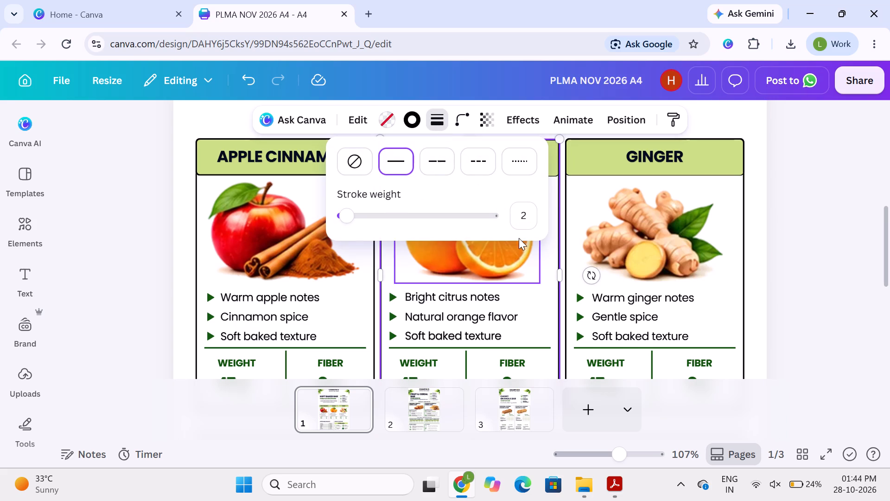
pyautogui.click(521, 209)
pyautogui.press('Return')
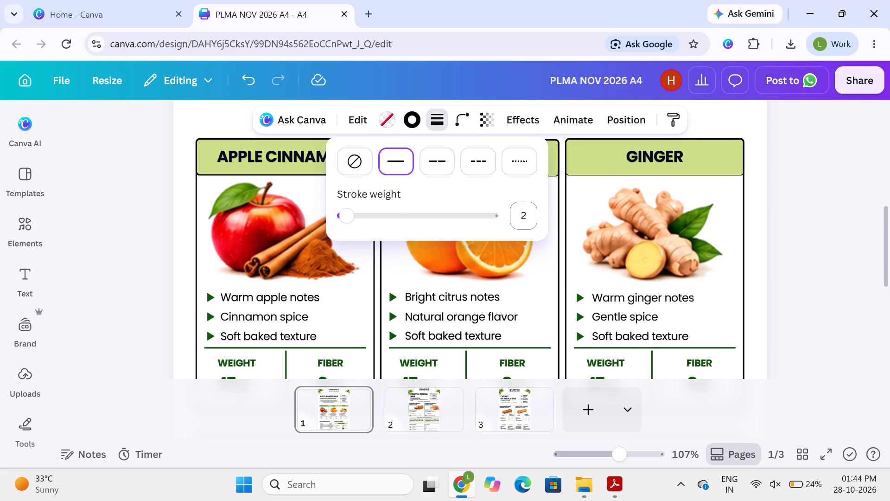
pyautogui.click(778, 168)
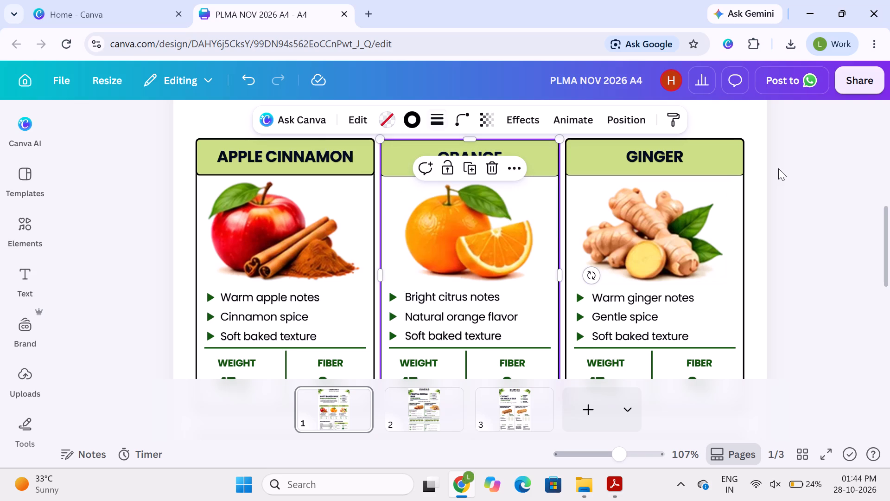
pyautogui.click(553, 174)
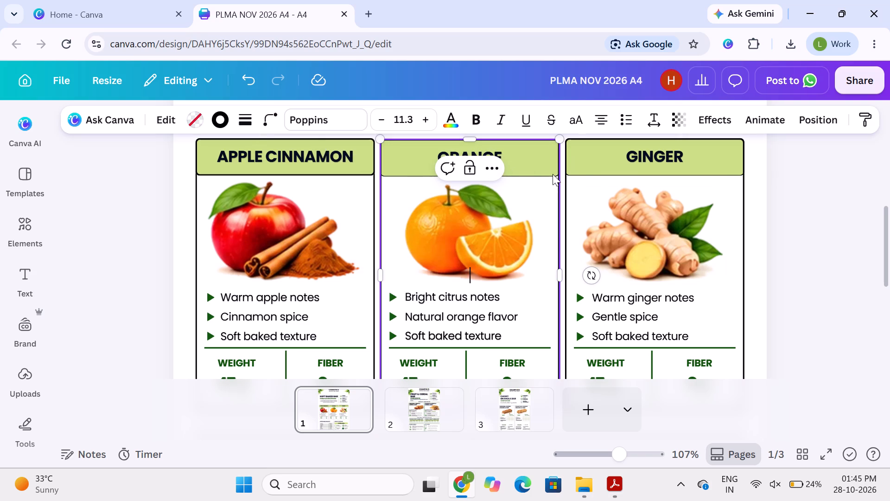
pyautogui.click(584, 170)
pyautogui.click(583, 172)
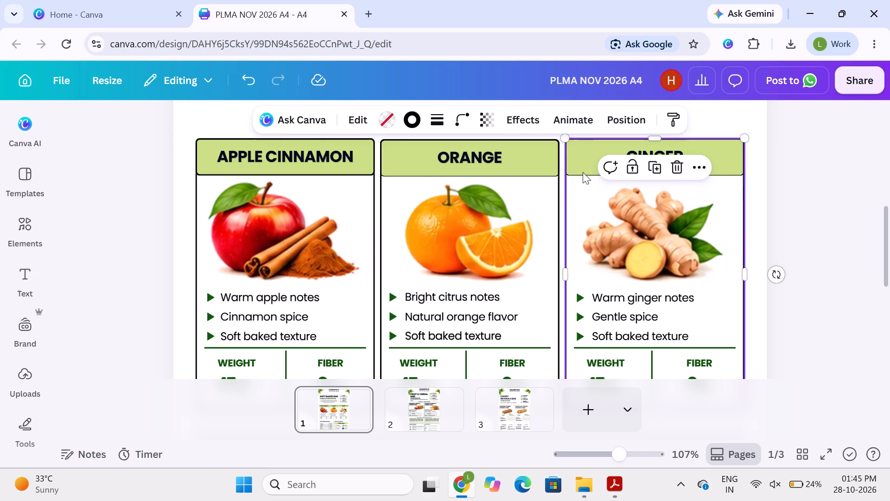
pyautogui.click(611, 175)
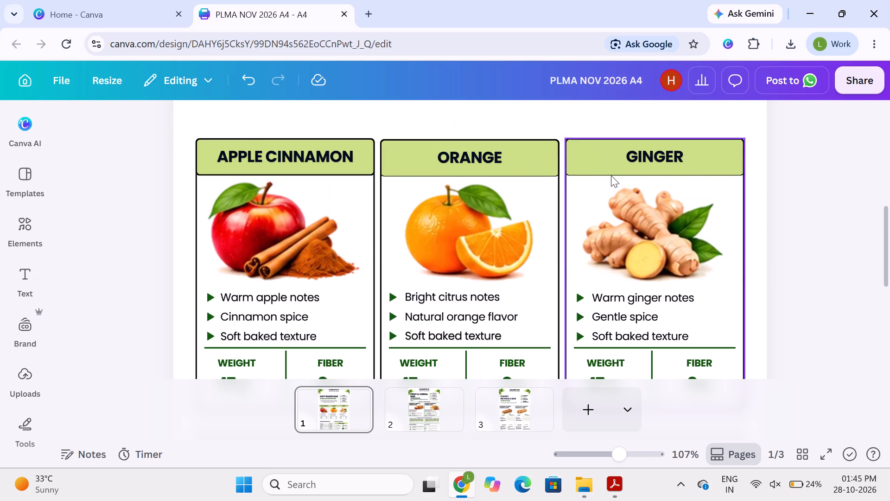
pyautogui.click(594, 161)
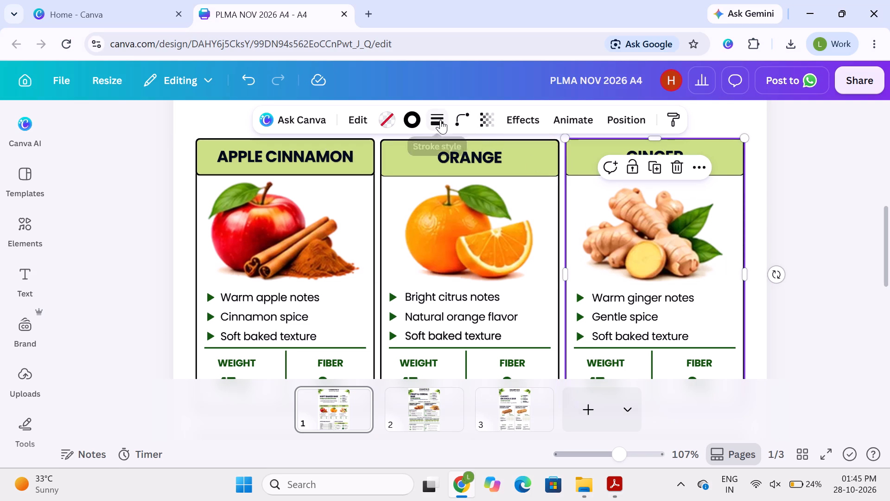
pyautogui.click(440, 120)
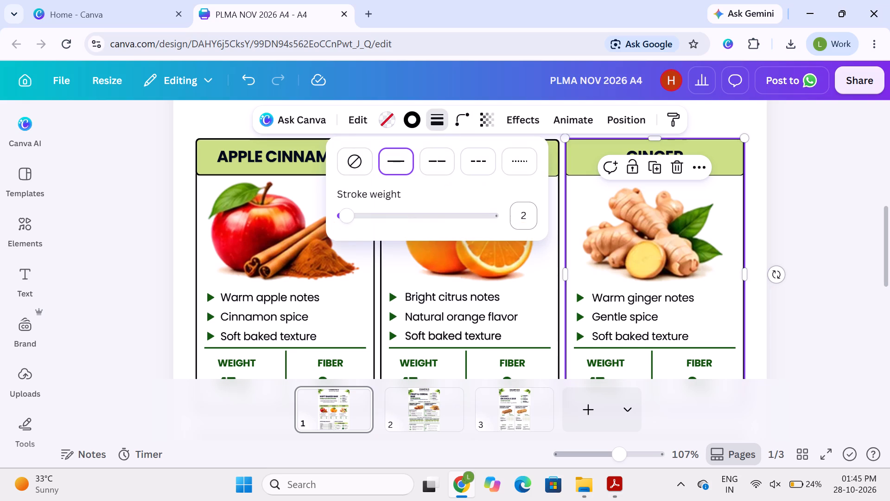
pyautogui.press('Return')
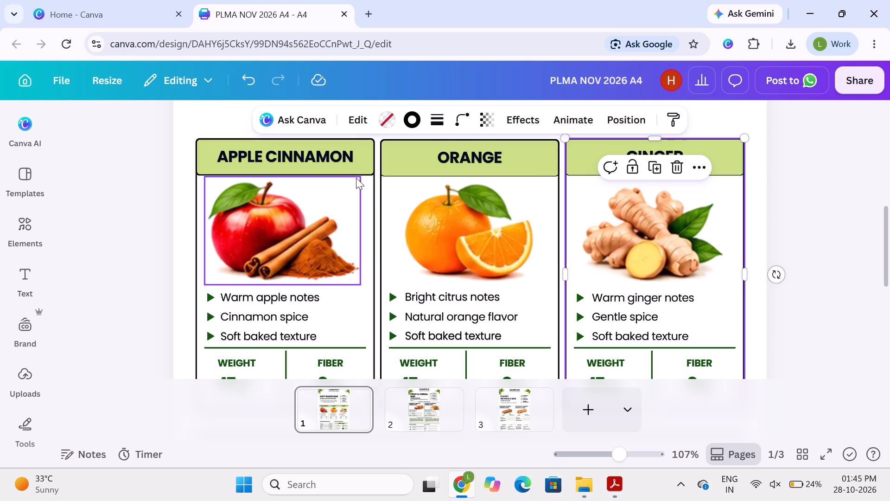
# Move the Orange card's green header bar above the card outline and the "ORANGE" text in the layer order.
pyautogui.click(483, 174)
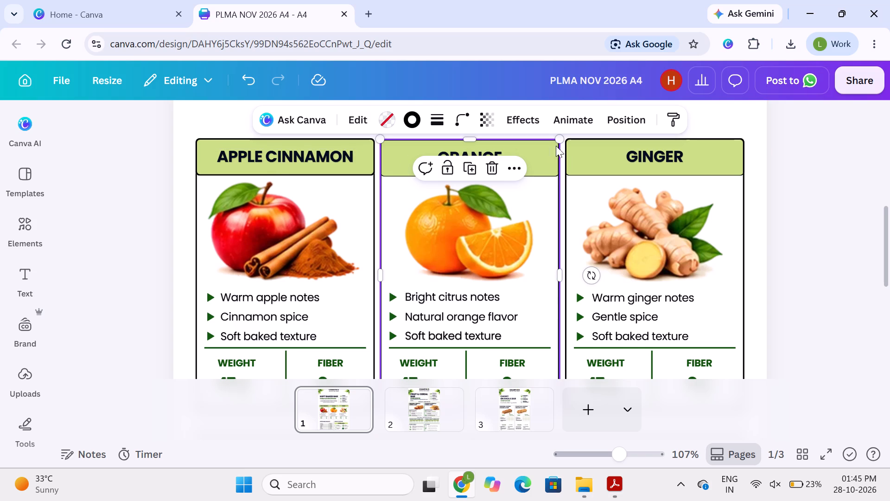
pyautogui.click(625, 123)
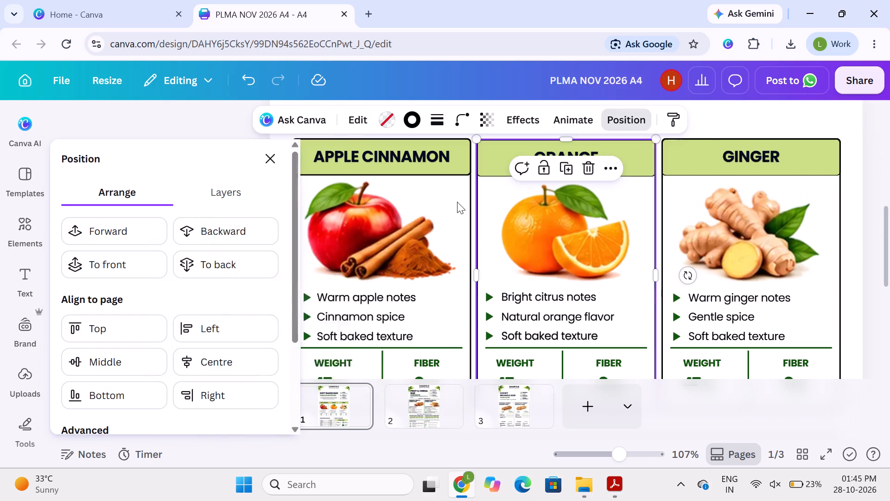
pyautogui.click(206, 195)
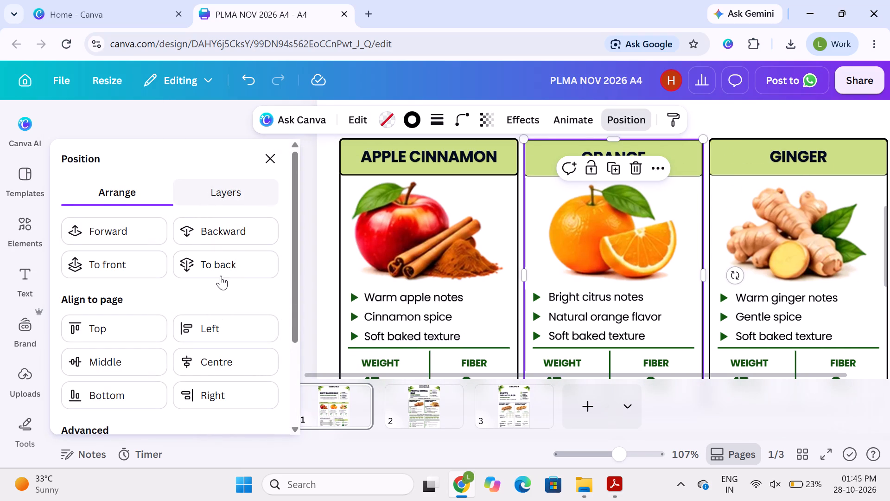
pyautogui.scroll(2, 197, 260)
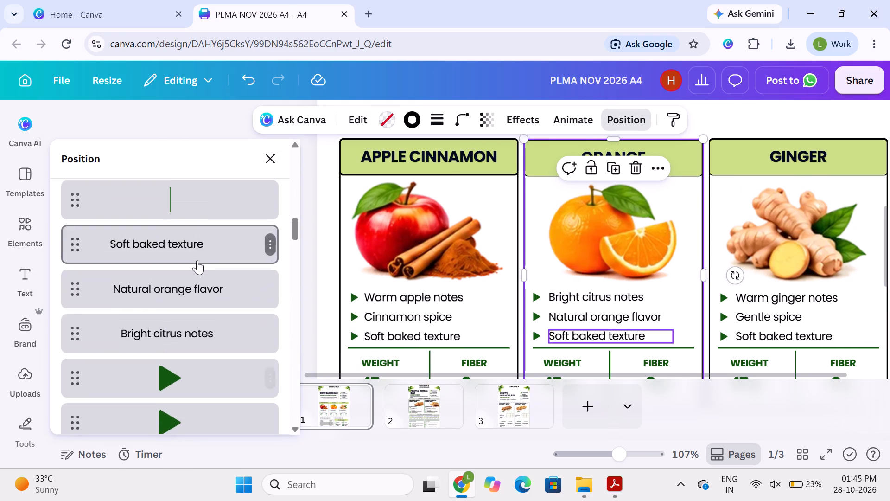
pyautogui.scroll(-5, 197, 260)
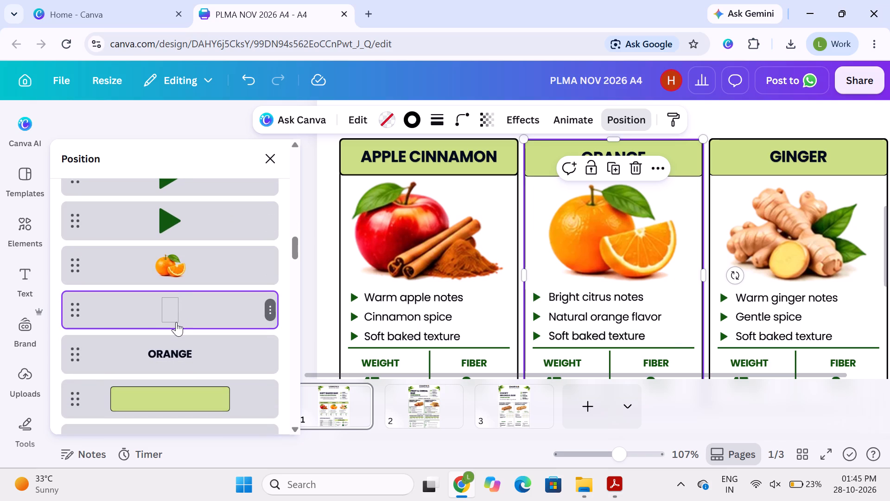
pyautogui.click(176, 322)
pyautogui.moveTo(180, 406); pyautogui.dragTo(179, 405)
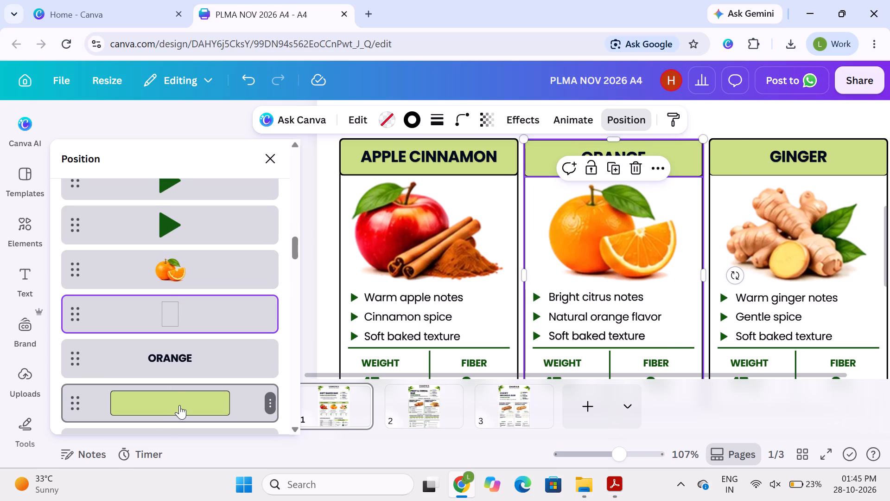
pyautogui.moveTo(179, 405); pyautogui.dragTo(161, 287)
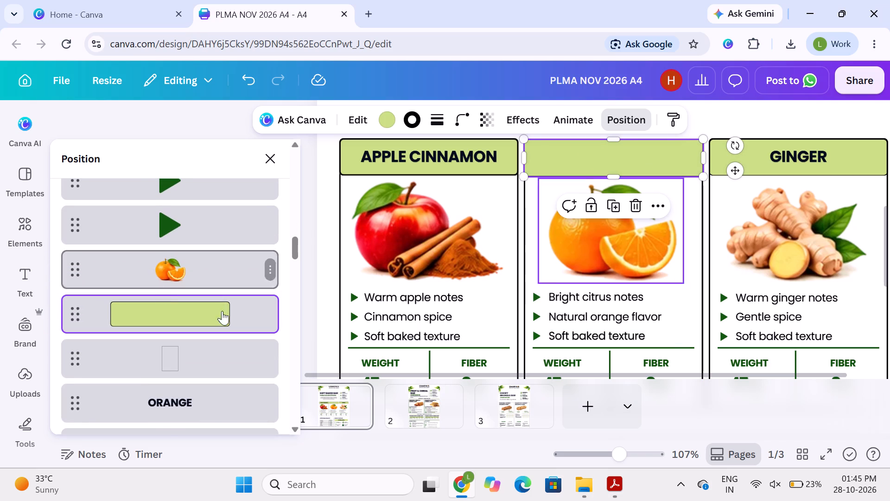
pyautogui.click(226, 315)
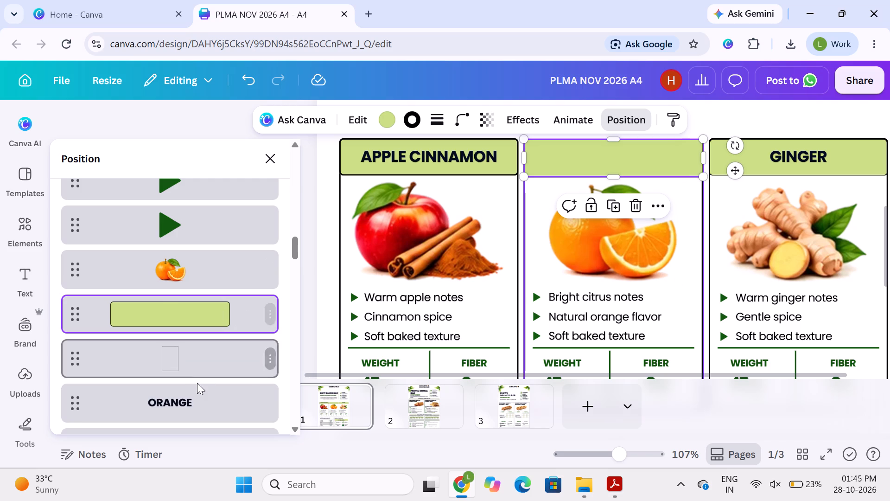
# Move the "ORANGE" text above the green header bar and the orange image in the layer order.
pyautogui.moveTo(191, 388); pyautogui.dragTo(182, 344)
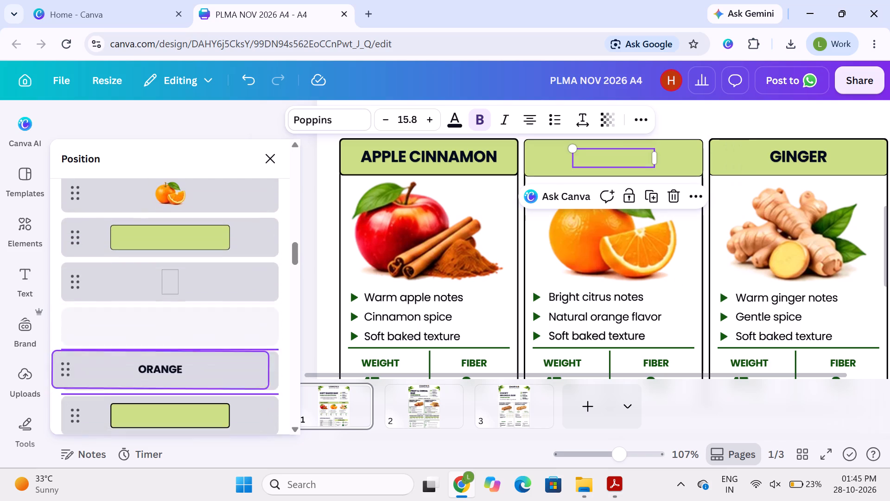
pyautogui.moveTo(182, 344); pyautogui.dragTo(203, 341)
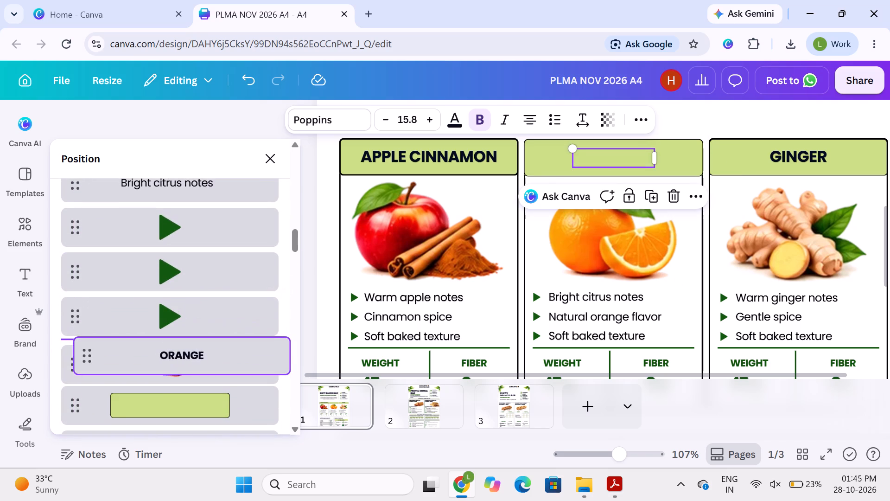
pyautogui.moveTo(203, 341); pyautogui.dragTo(197, 359)
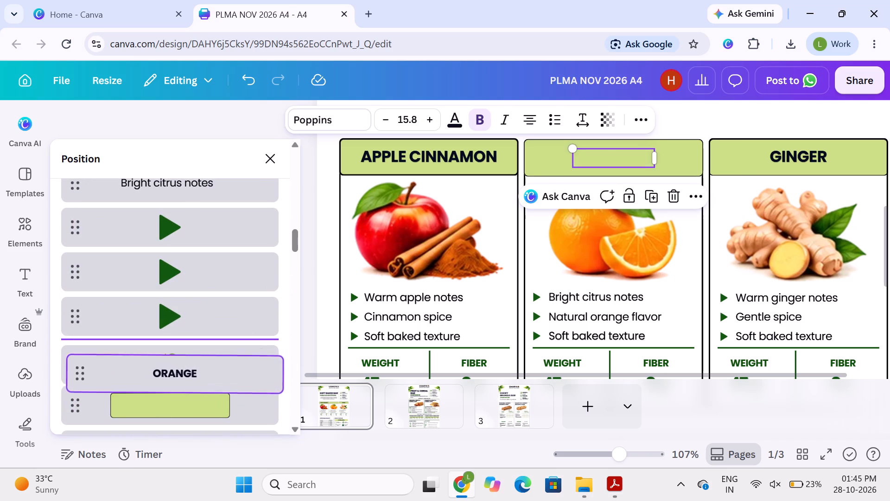
pyautogui.moveTo(197, 359); pyautogui.dragTo(197, 360)
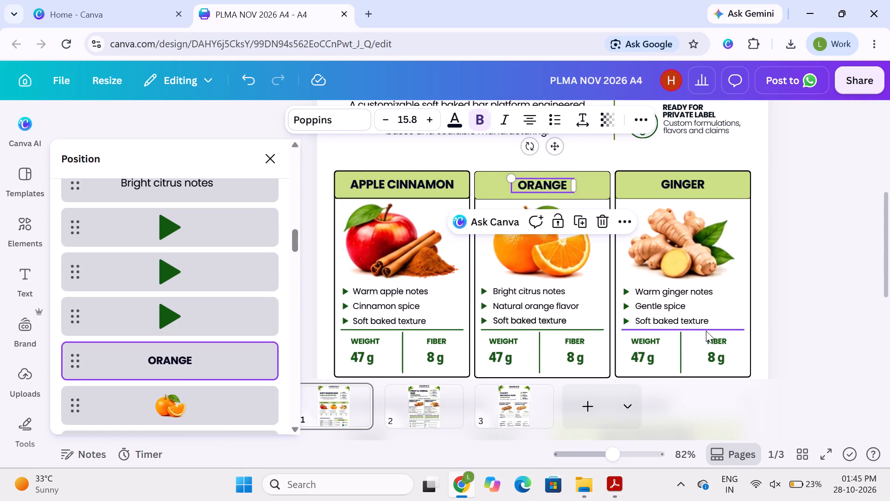
pyautogui.click(847, 274)
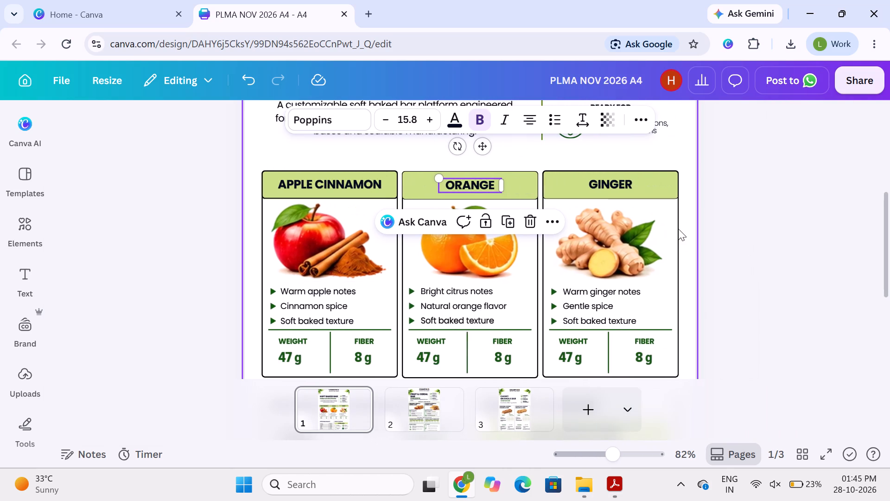
pyautogui.click(734, 238)
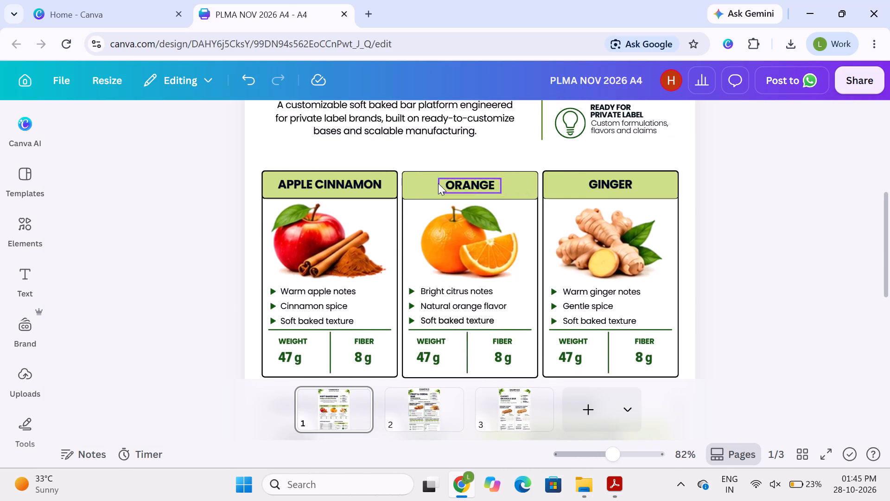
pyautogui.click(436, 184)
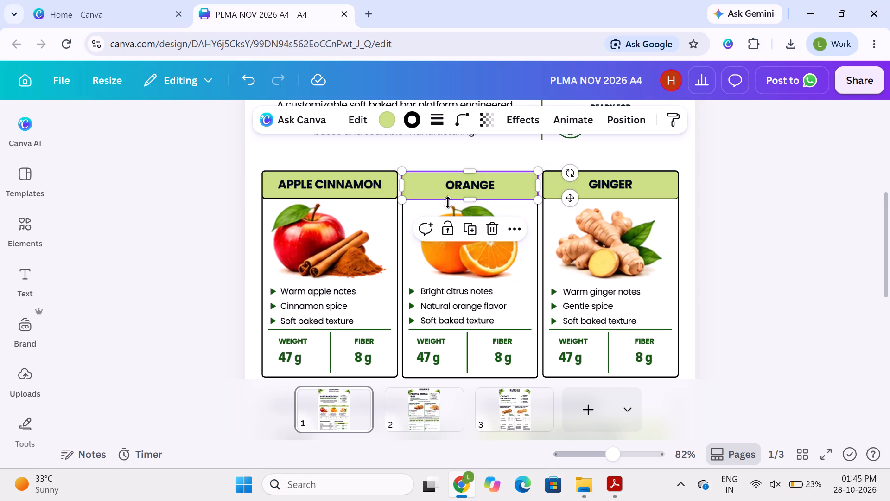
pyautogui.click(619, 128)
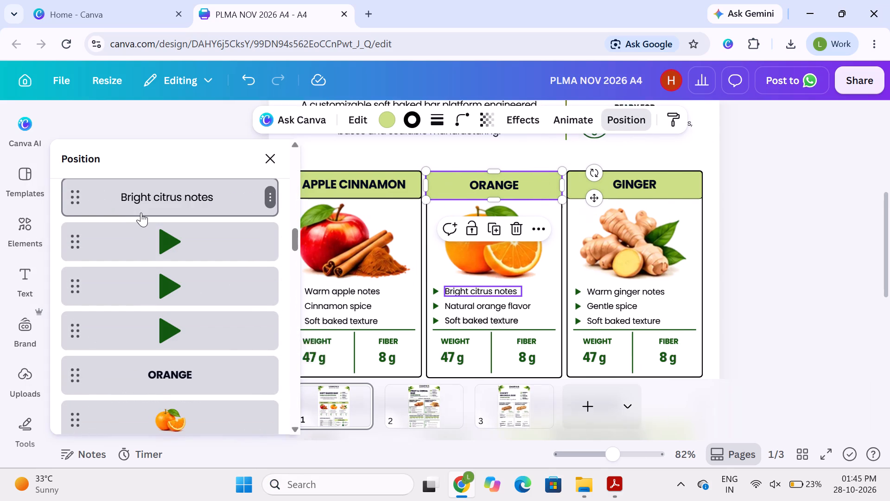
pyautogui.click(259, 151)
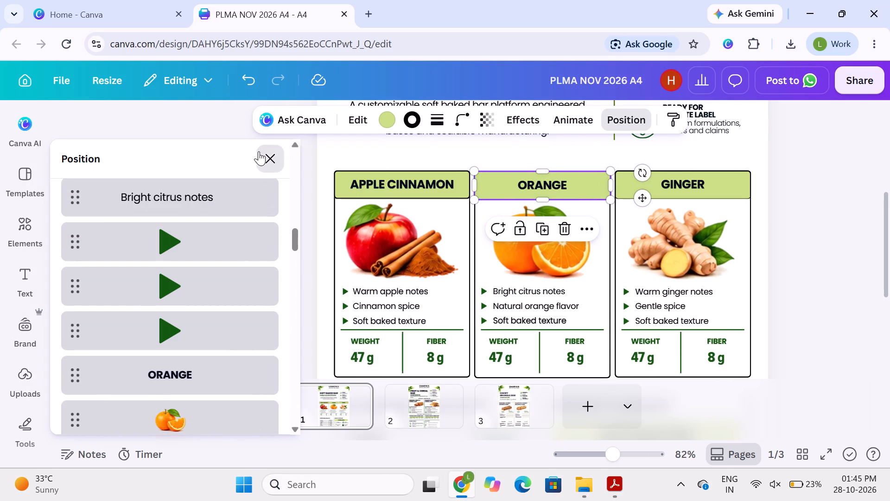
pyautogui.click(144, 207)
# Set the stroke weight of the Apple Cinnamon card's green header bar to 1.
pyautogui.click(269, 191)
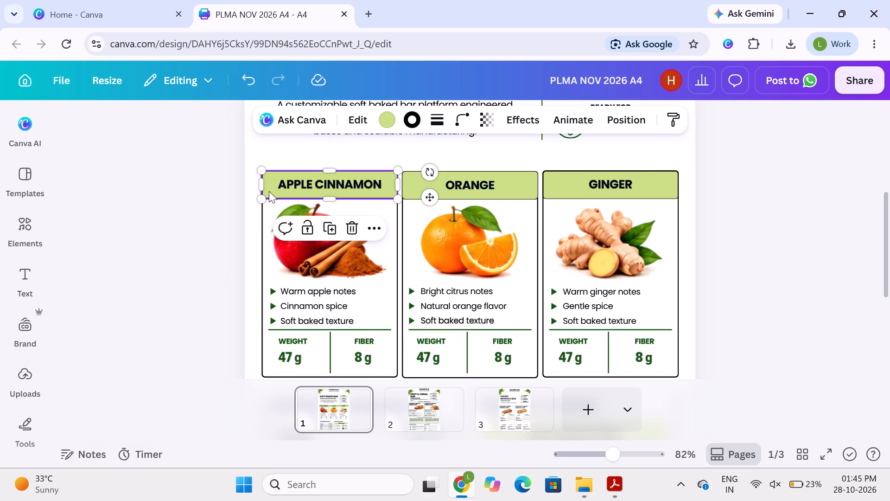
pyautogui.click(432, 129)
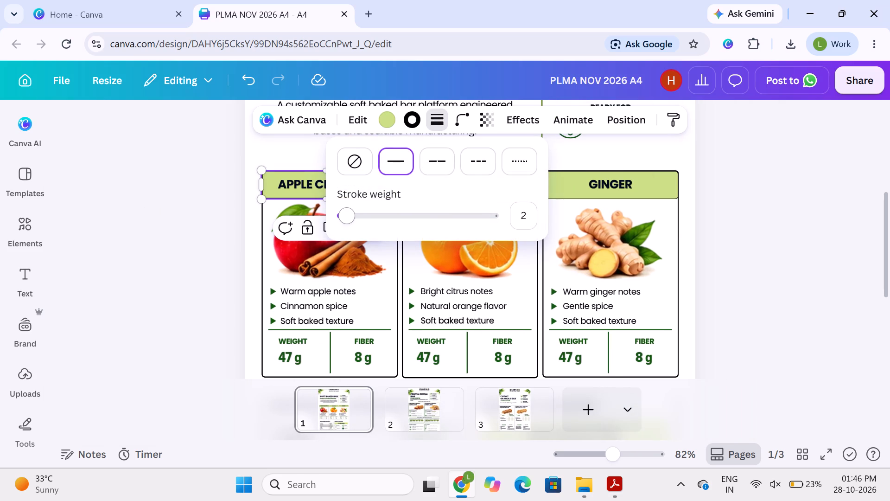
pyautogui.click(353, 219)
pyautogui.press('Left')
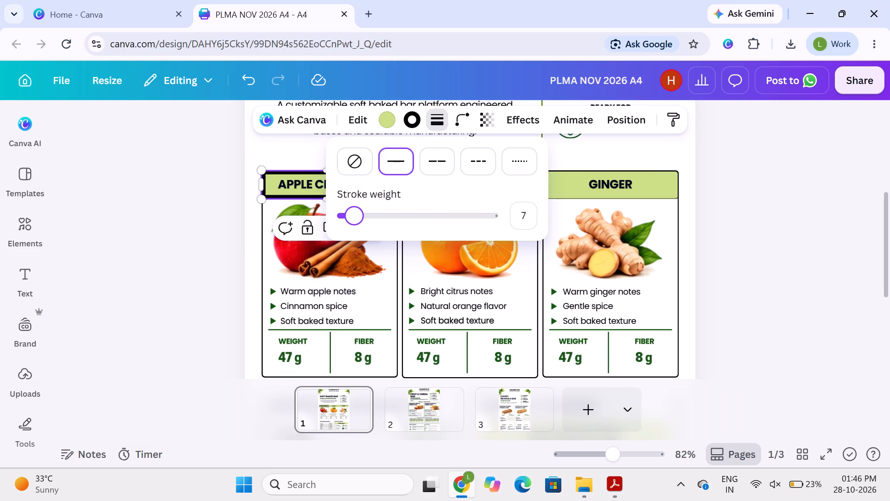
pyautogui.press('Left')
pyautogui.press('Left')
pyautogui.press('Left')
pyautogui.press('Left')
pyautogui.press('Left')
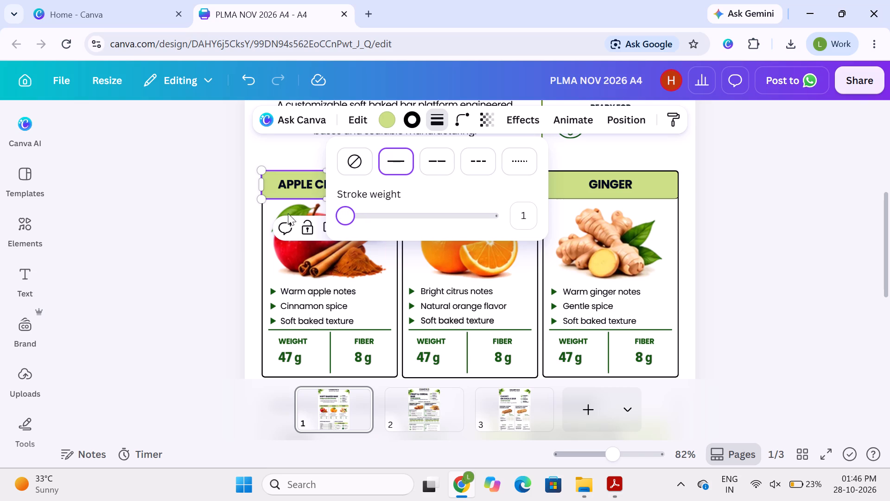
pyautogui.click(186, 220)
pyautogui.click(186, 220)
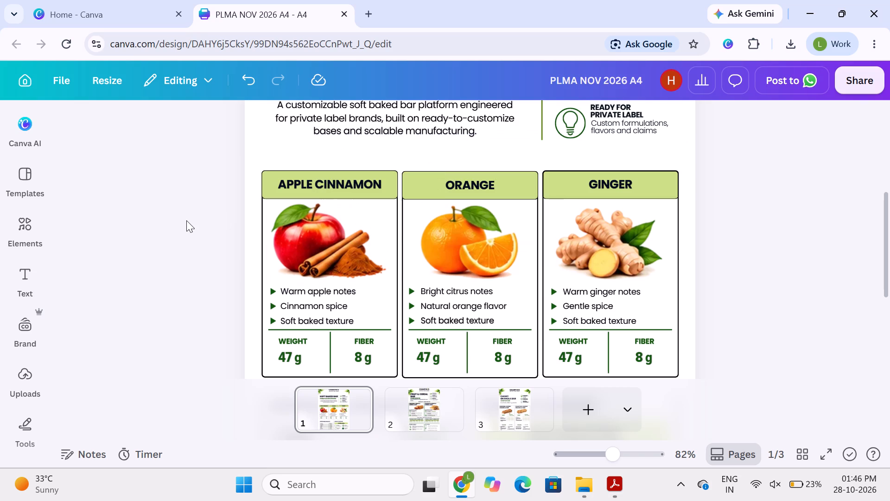
# Set the stroke weight of the Apple Cinnamon card's green header bar to 2.
pyautogui.click(550, 182)
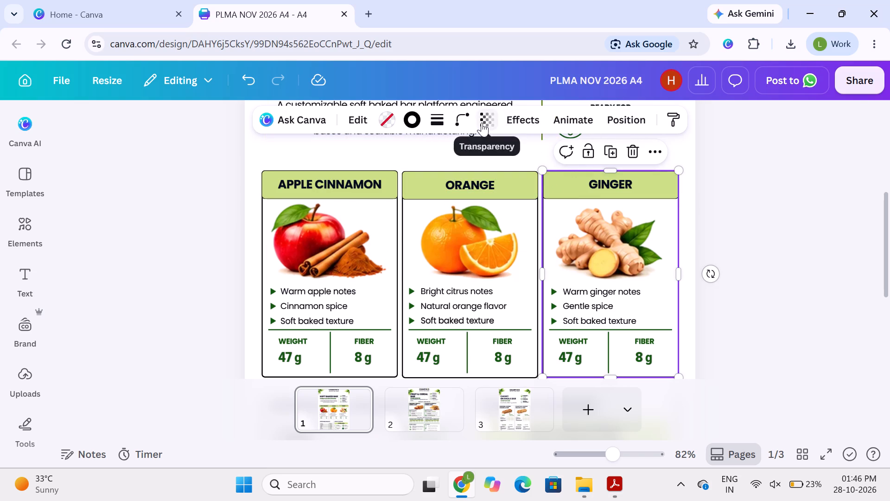
pyautogui.click(264, 195)
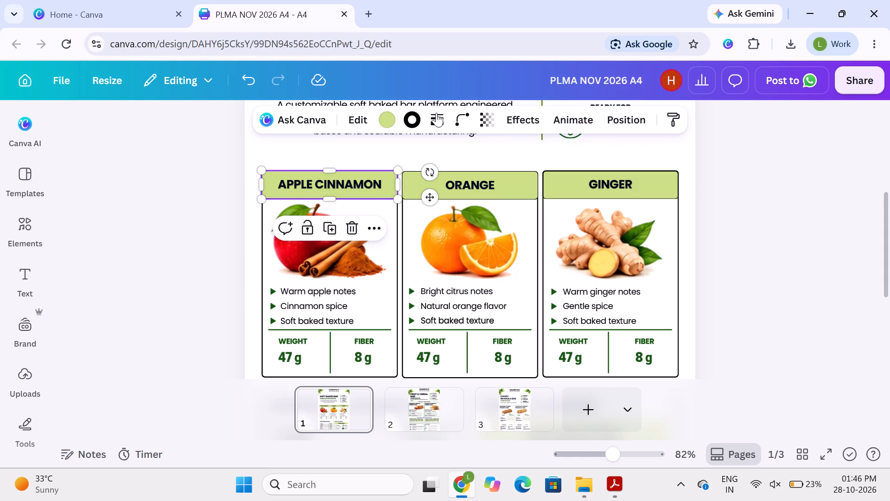
pyautogui.click(434, 116)
pyautogui.click(526, 219)
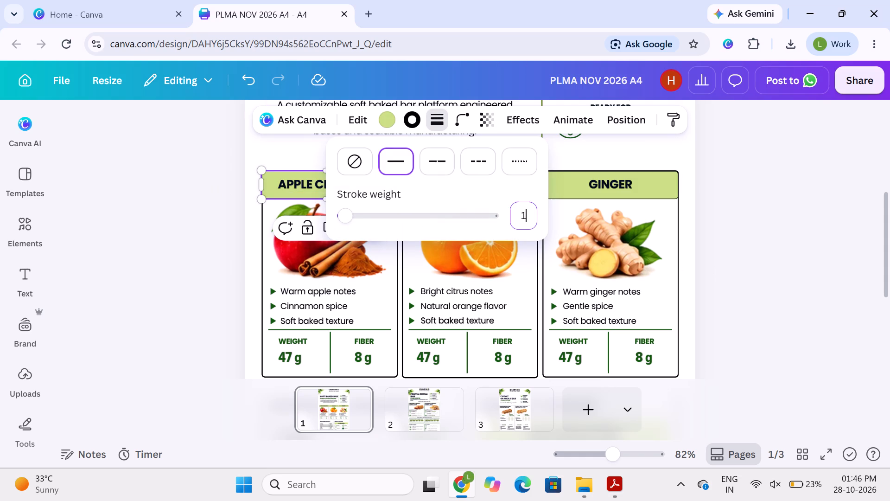
pyautogui.press('2')
pyautogui.press('Return')
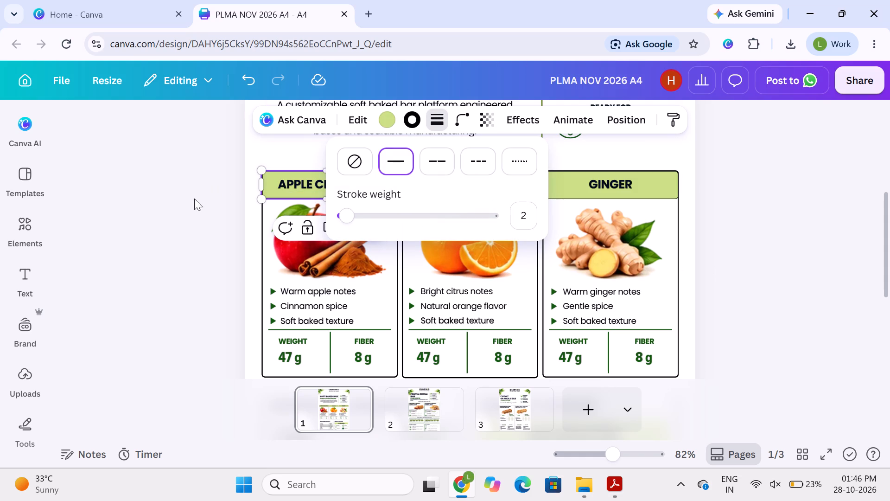
pyautogui.click(164, 200)
# Set the stroke weight of the Orange card's green header bar to 2.
pyautogui.click(529, 181)
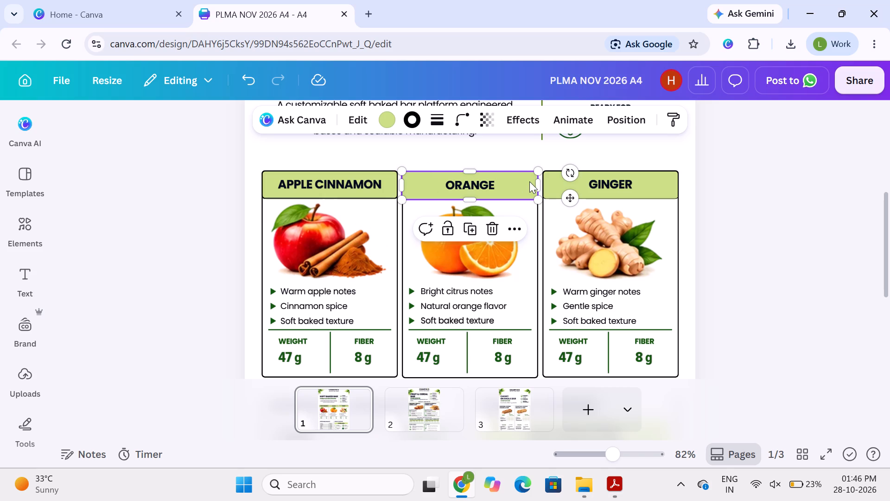
pyautogui.click(441, 123)
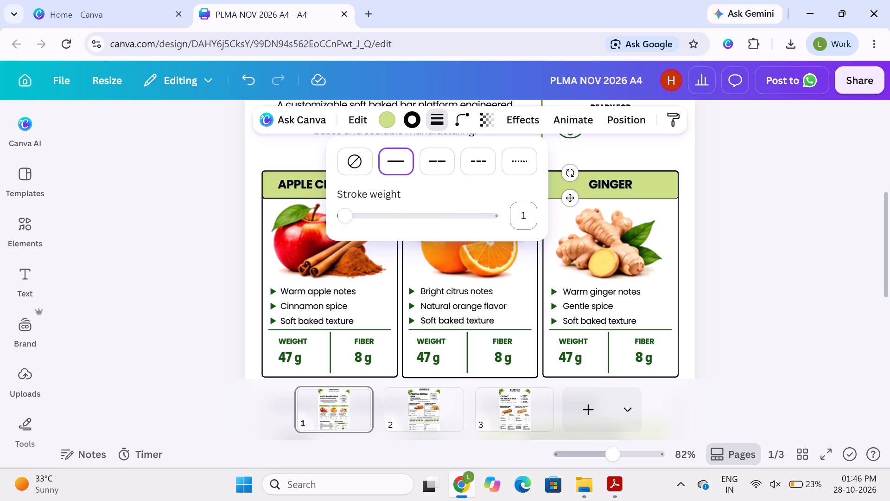
pyautogui.click(524, 214)
pyautogui.press('2')
pyautogui.press('Return')
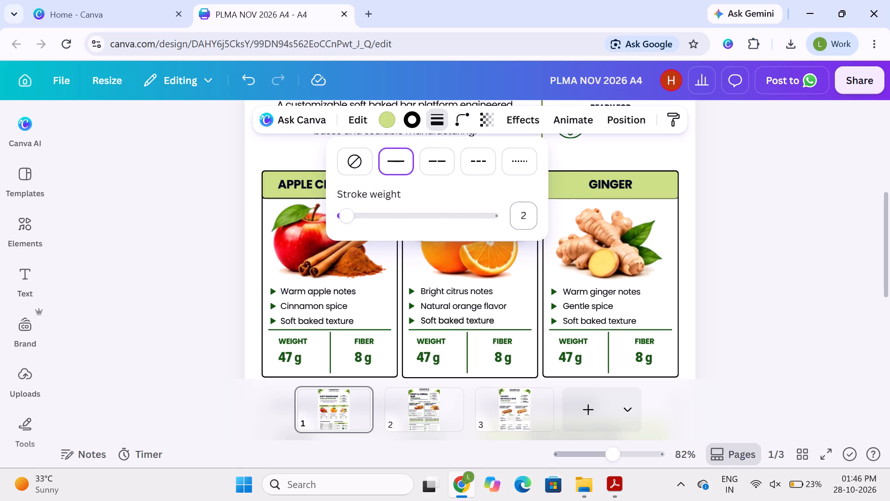
pyautogui.click(731, 234)
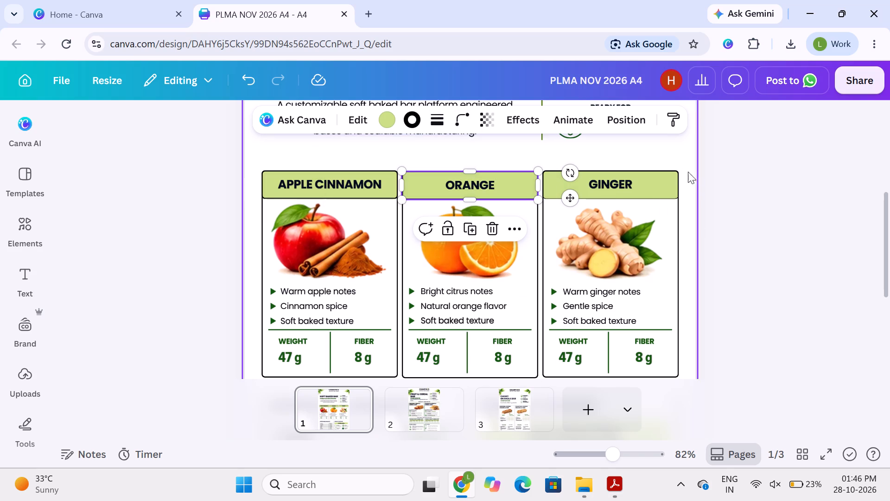
# Move the Ginger card's green header bar above the card outline and the "GINGER" text in the layer order.
pyautogui.click(658, 197)
pyautogui.click(566, 177)
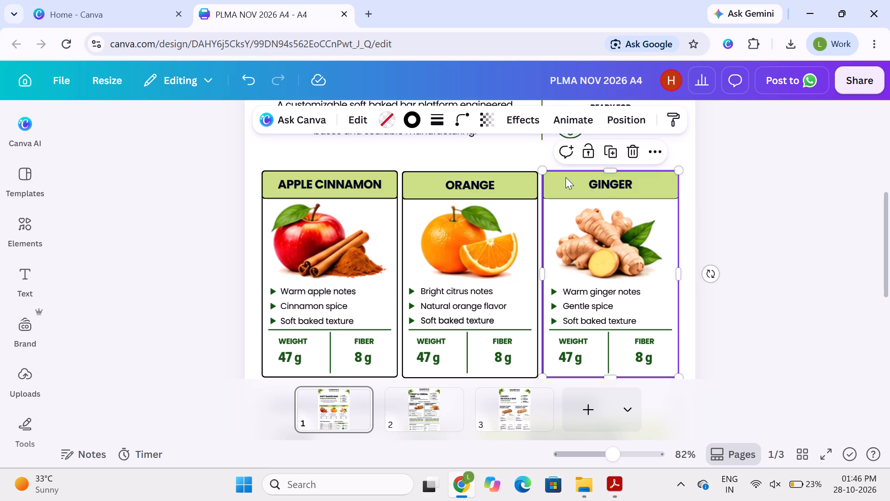
pyautogui.click(560, 193)
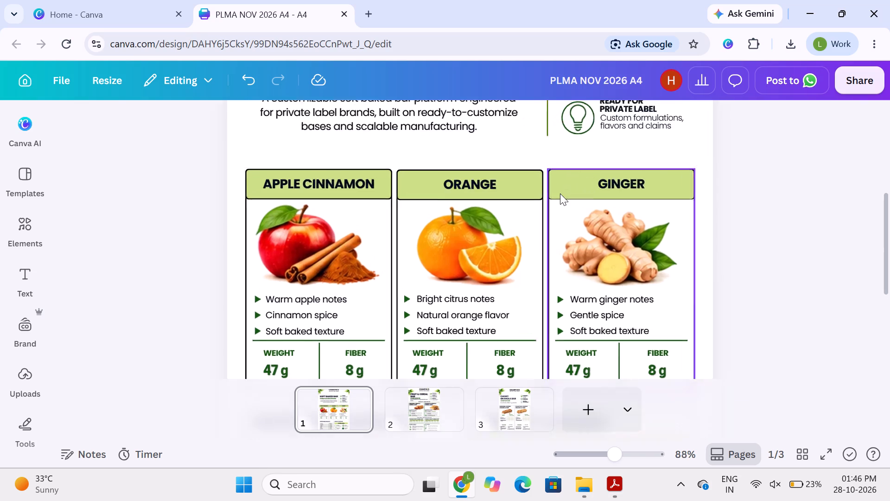
pyautogui.click(661, 241)
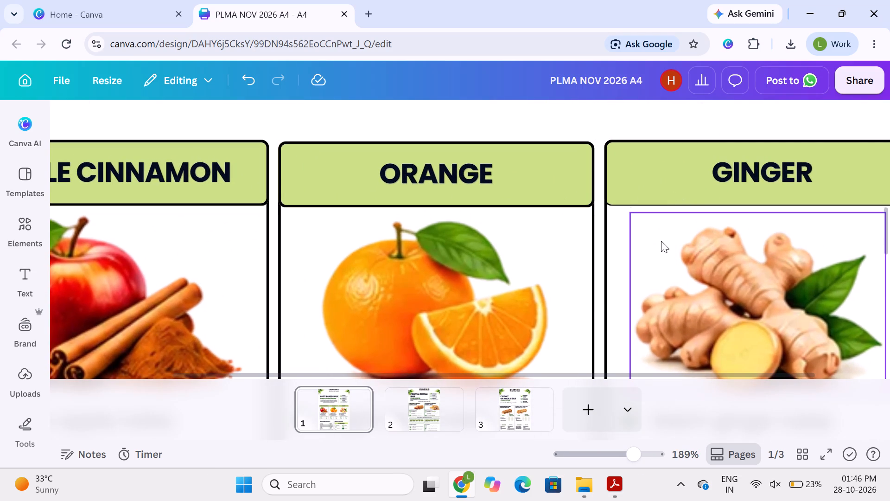
pyautogui.click(620, 201)
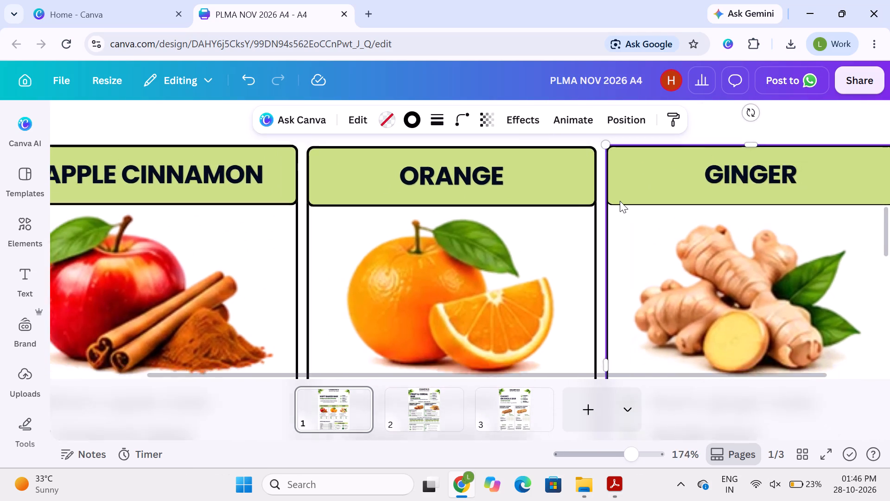
pyautogui.click(621, 109)
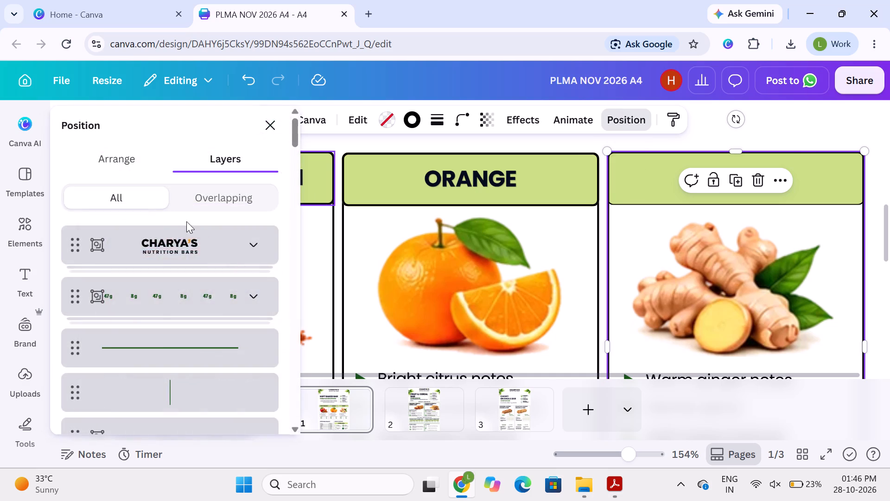
pyautogui.scroll(-1, 179, 277)
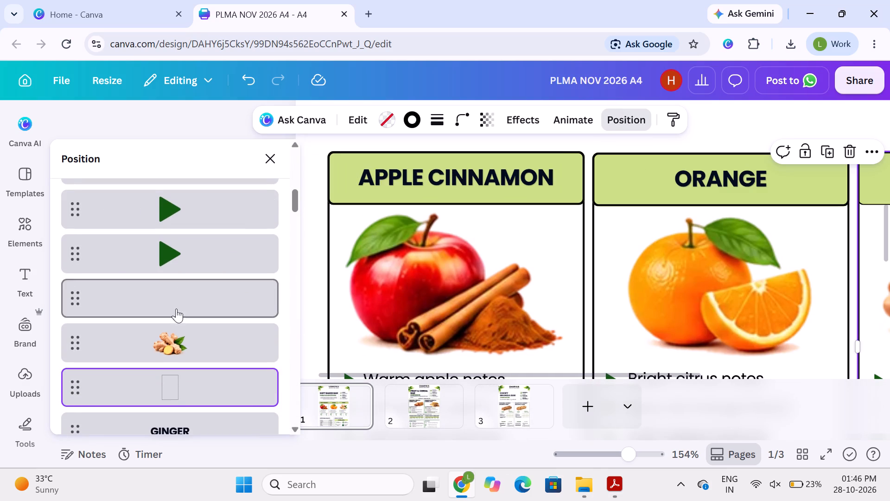
pyautogui.scroll(1, 161, 334)
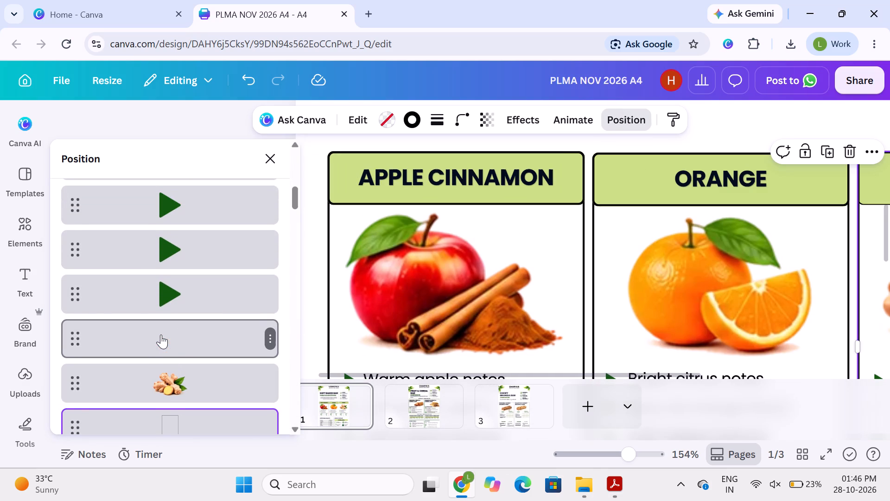
pyautogui.scroll(-2, 155, 407)
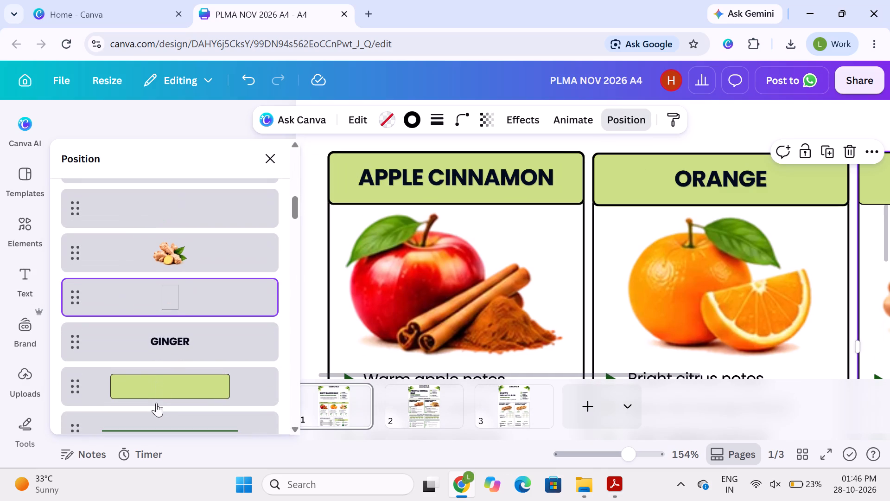
pyautogui.moveTo(160, 384); pyautogui.dragTo(154, 276)
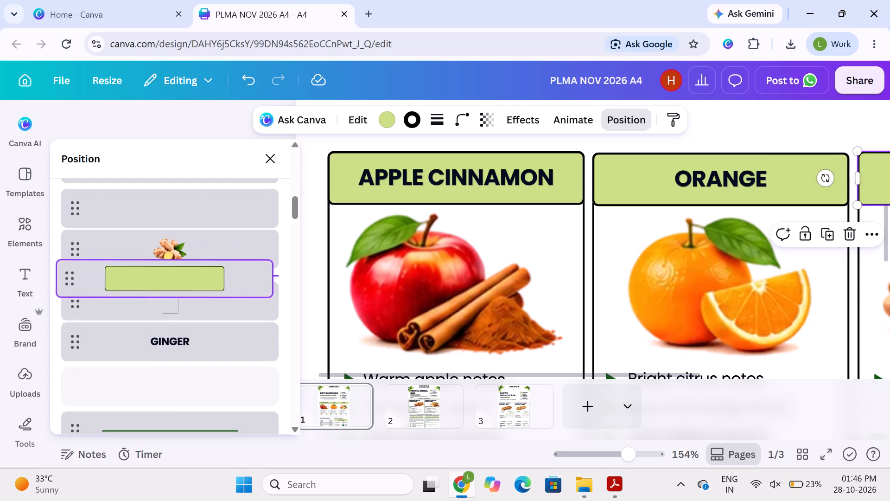
# Move the "GINGER" text above the green header bar in the layer order.
pyautogui.moveTo(134, 387); pyautogui.dragTo(133, 282)
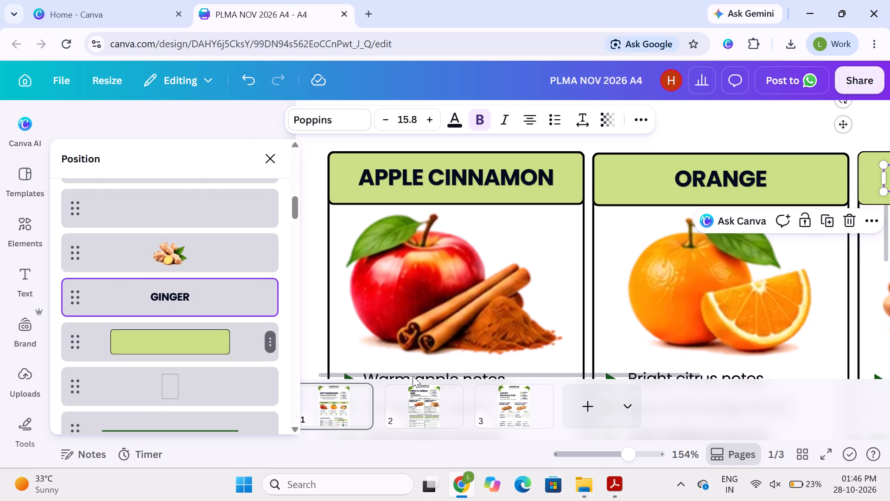
pyautogui.click(265, 158)
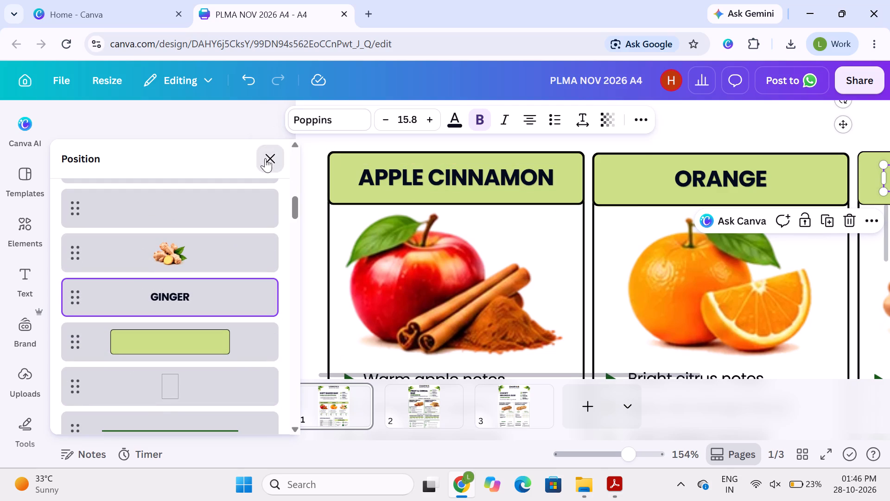
pyautogui.hscroll(-4, 158, 210)
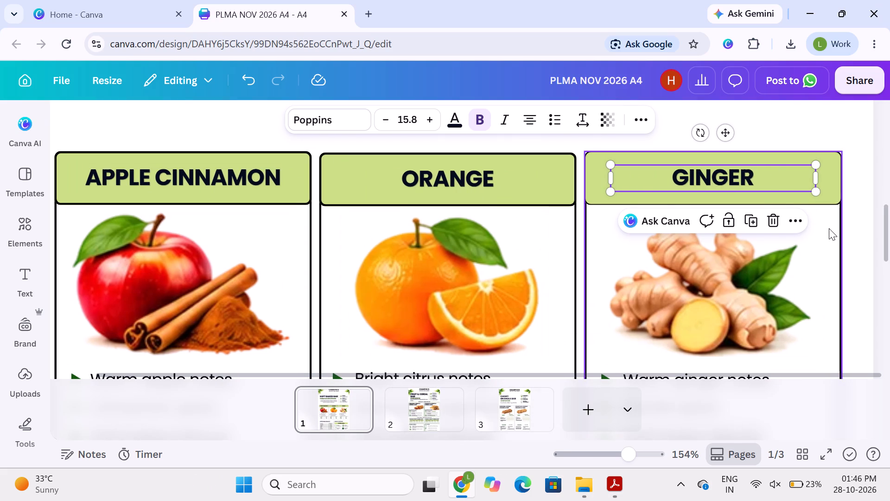
pyautogui.click(856, 236)
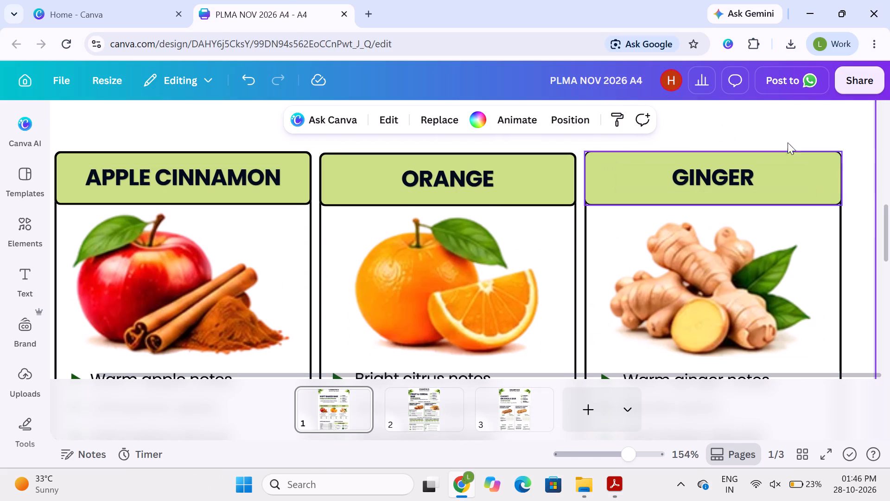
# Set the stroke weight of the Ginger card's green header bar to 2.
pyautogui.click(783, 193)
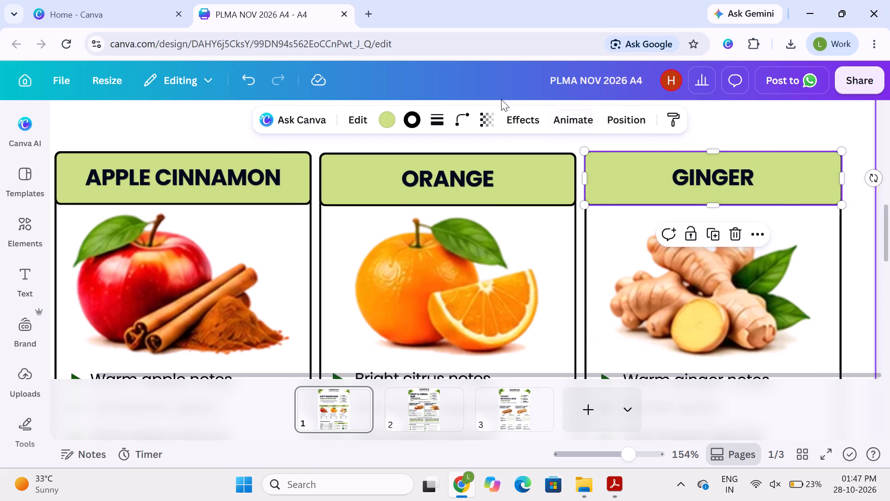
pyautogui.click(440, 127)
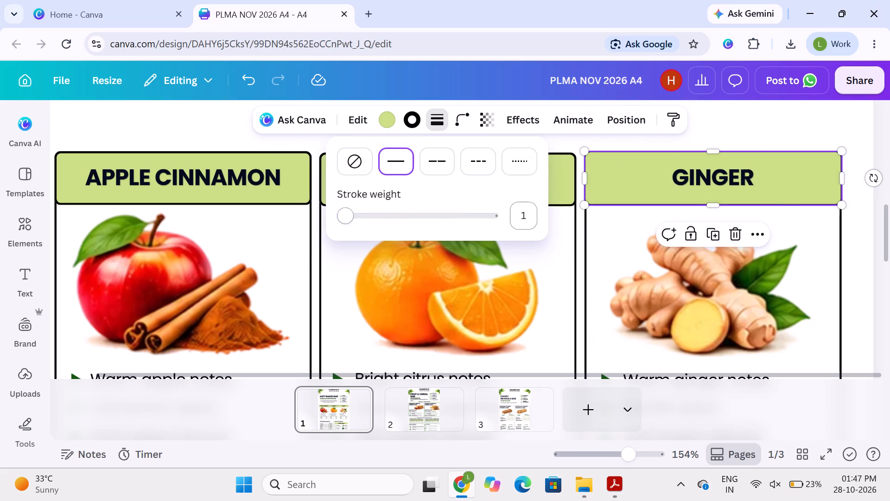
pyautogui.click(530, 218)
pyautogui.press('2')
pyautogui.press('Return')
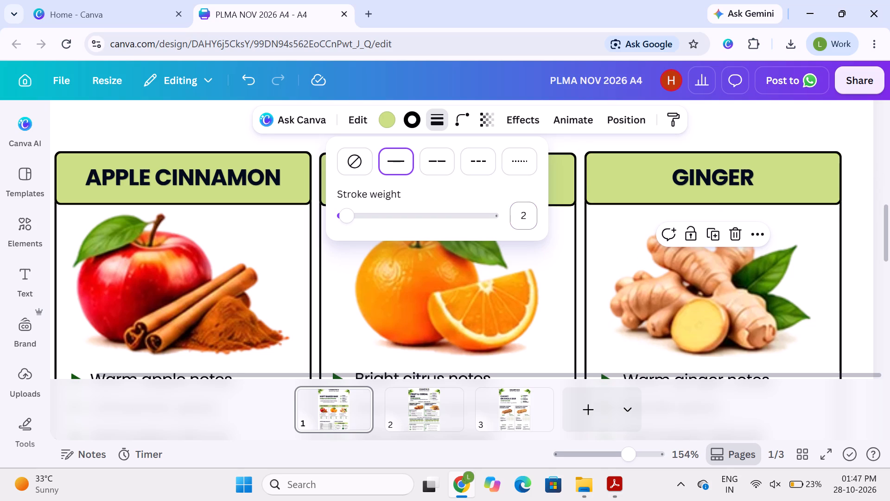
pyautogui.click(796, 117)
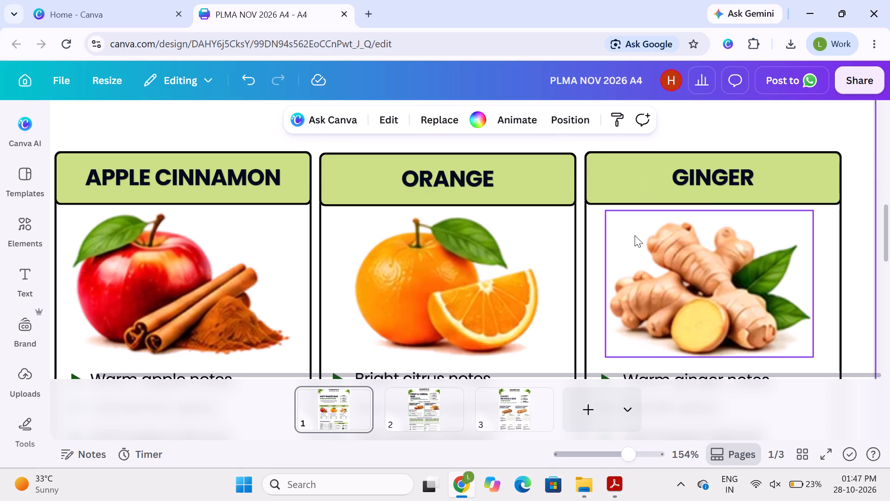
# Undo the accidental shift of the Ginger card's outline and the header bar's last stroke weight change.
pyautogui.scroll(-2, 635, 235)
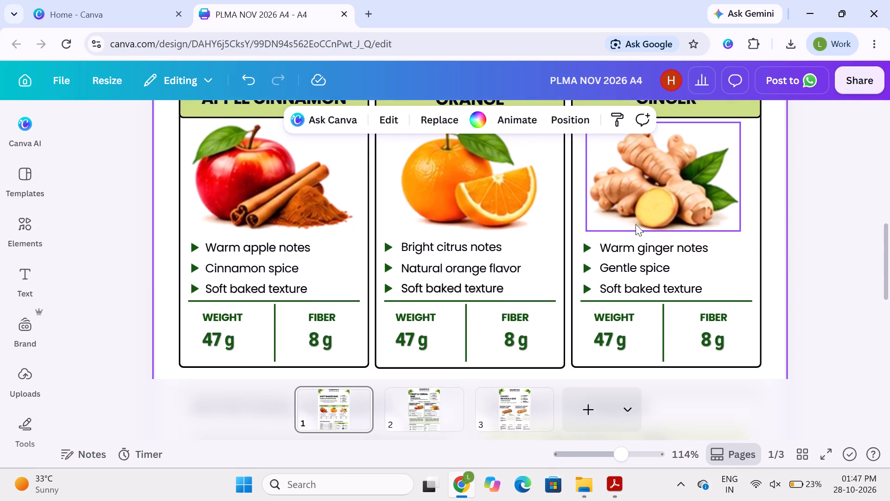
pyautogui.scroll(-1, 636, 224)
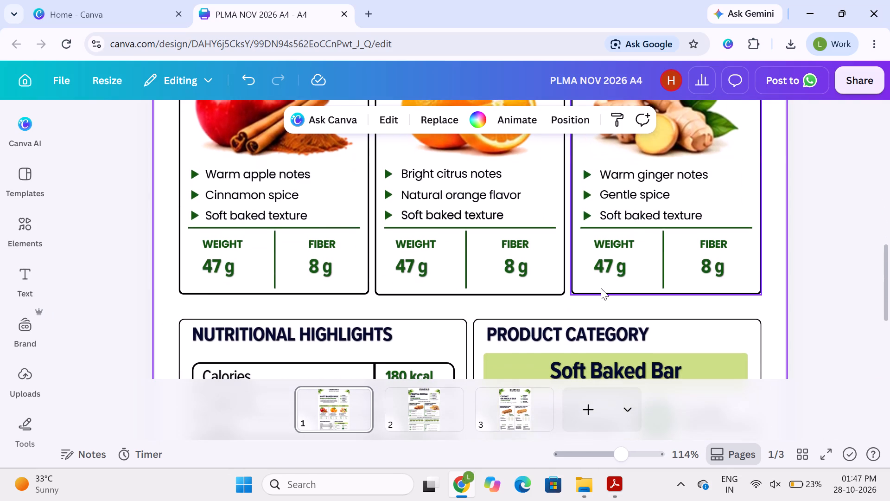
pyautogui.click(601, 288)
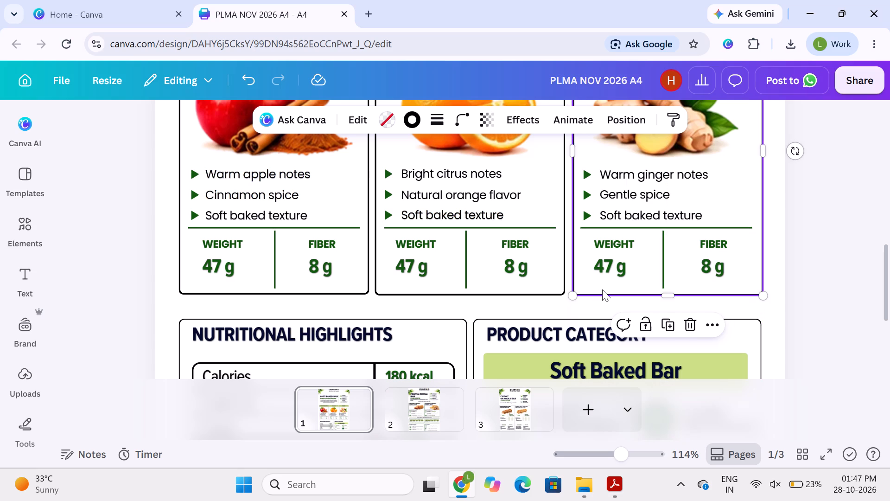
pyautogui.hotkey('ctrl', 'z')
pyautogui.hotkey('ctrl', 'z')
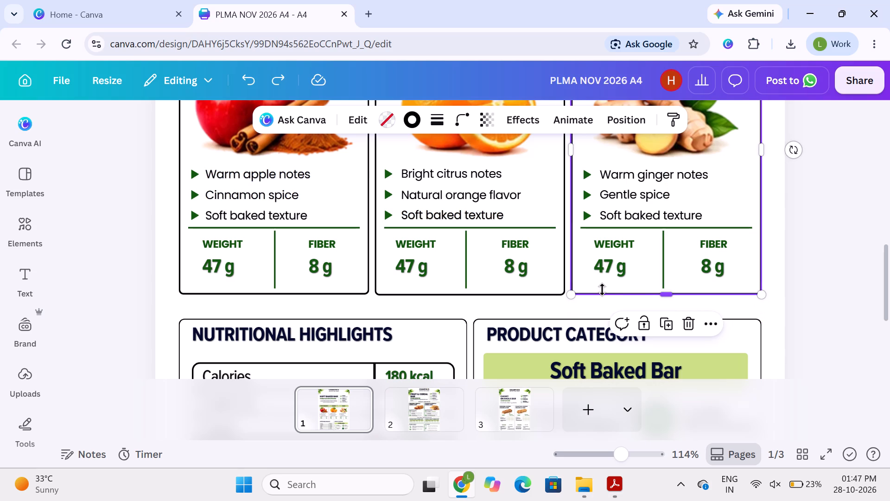
# Adjust the bottom edge of the Ginger card's outline to a height of about 9.6, level with the neighboring cards.
pyautogui.click(661, 296)
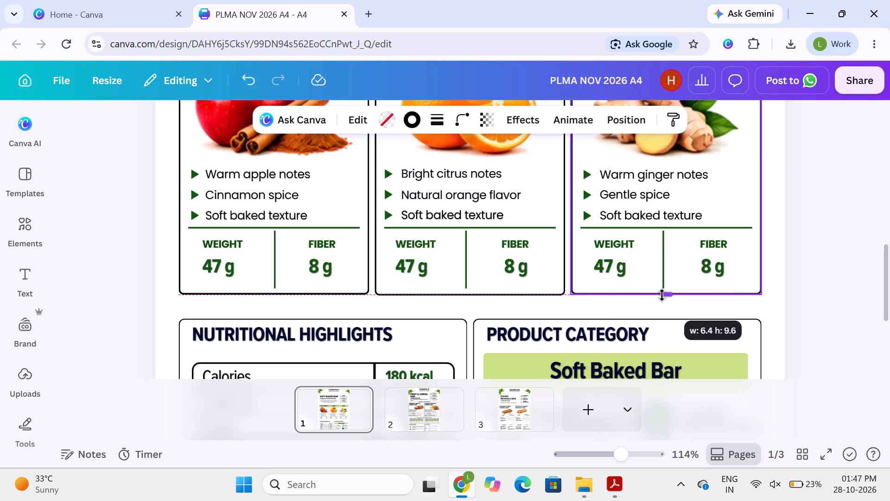
pyautogui.click(832, 276)
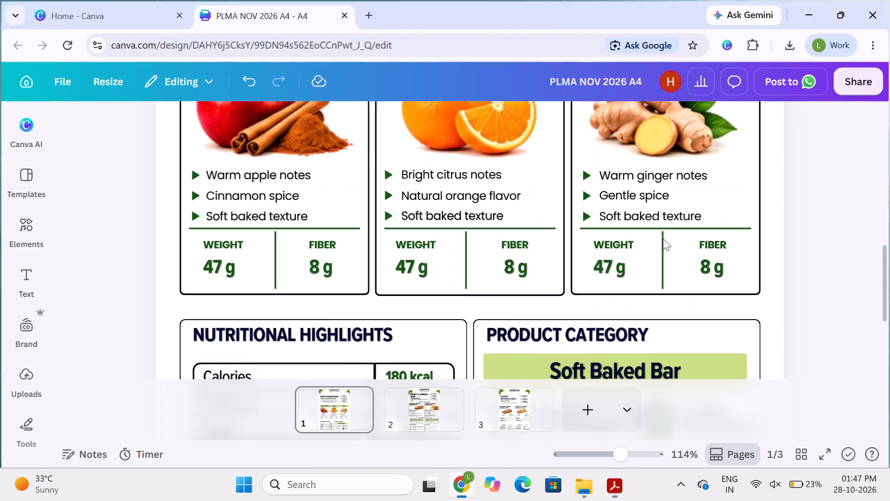
# Switch to Adobe Acrobat and review the PLMA NOV 2026 A4 PDF through page 3 and back to page 1's flavor cards.
pyautogui.scroll(-4, 572, 289)
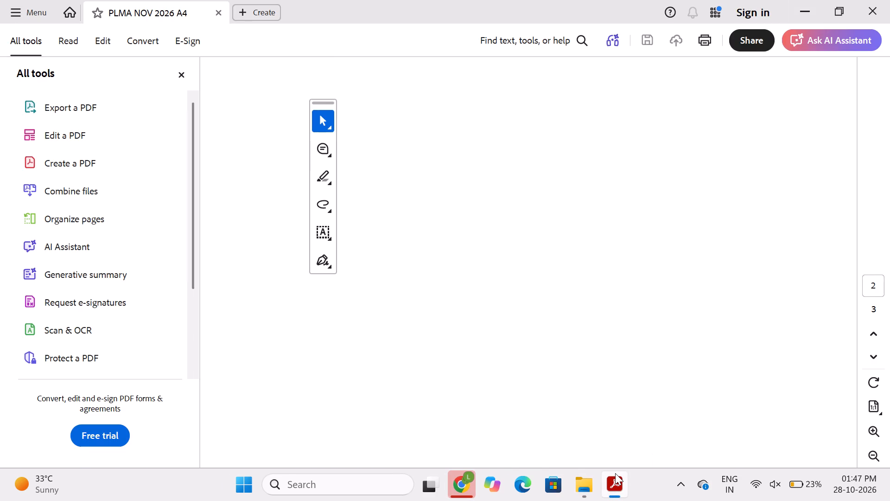
pyautogui.scroll(1, 632, 257)
pyautogui.scroll(-2, 632, 257)
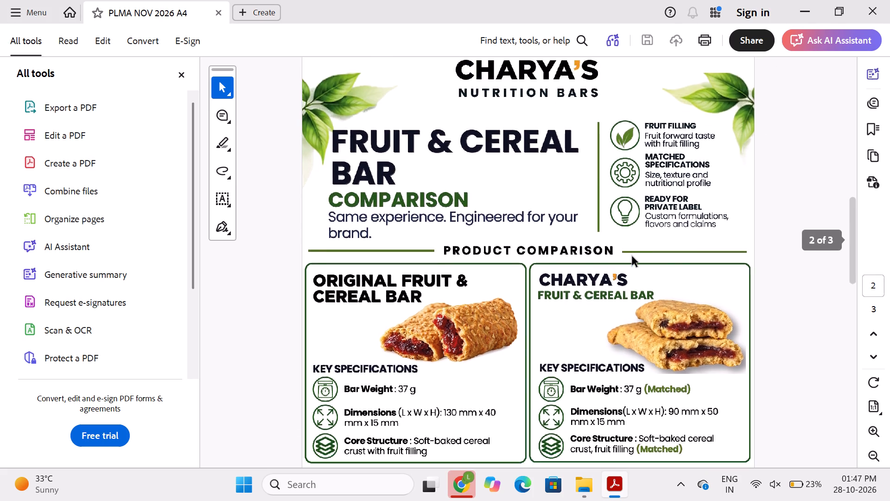
pyautogui.scroll(-9, 632, 257)
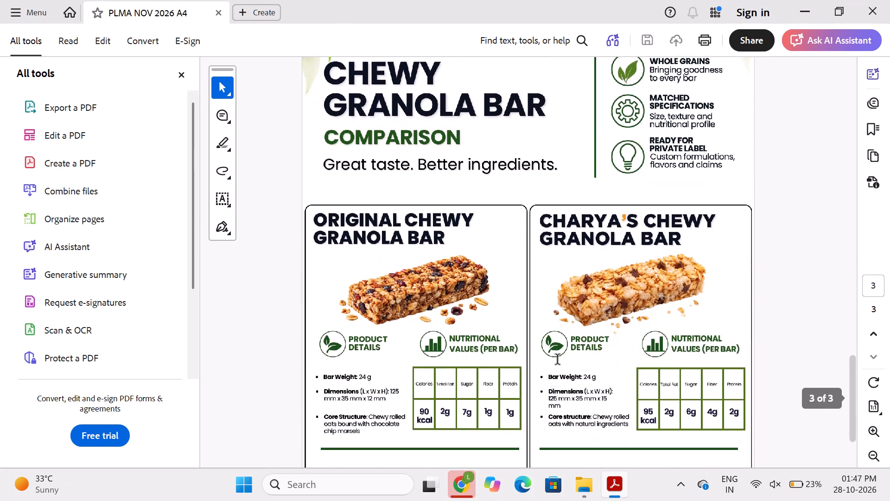
pyautogui.scroll(-6, 634, 308)
pyautogui.scroll(5, 634, 308)
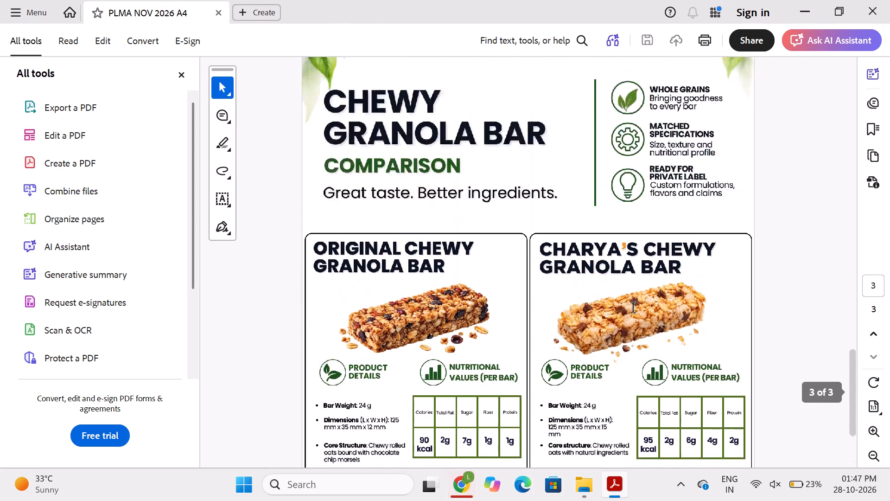
pyautogui.scroll(8, 634, 308)
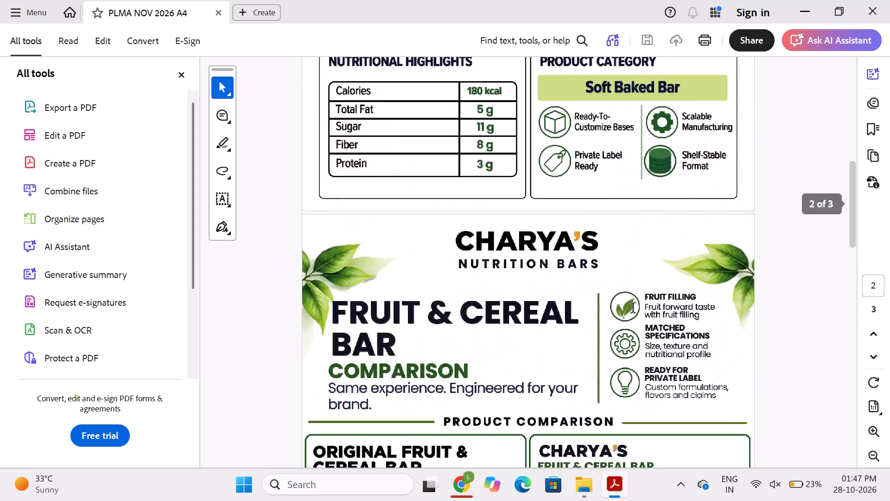
pyautogui.scroll(3, 634, 308)
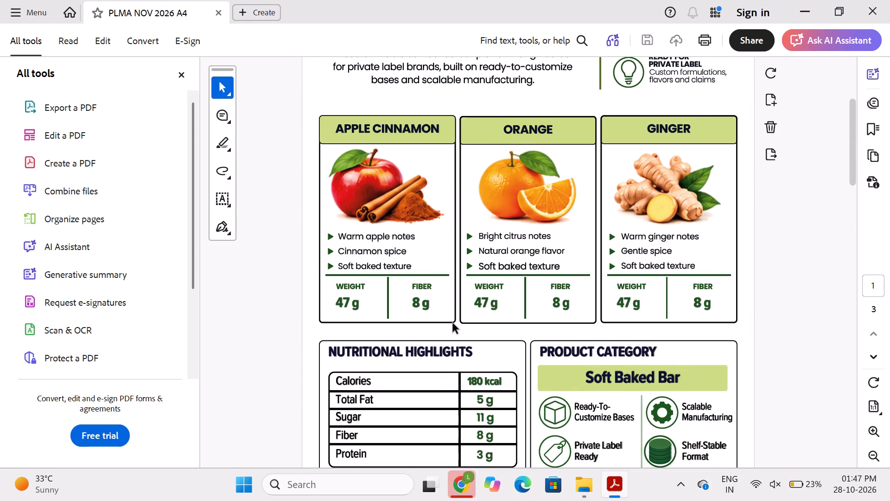
# Back in Canva, adjust the bottom edge of the Orange card's outline to a height of about 9.6, level with the neighboring cards.
pyautogui.click(466, 488)
pyautogui.click(446, 293)
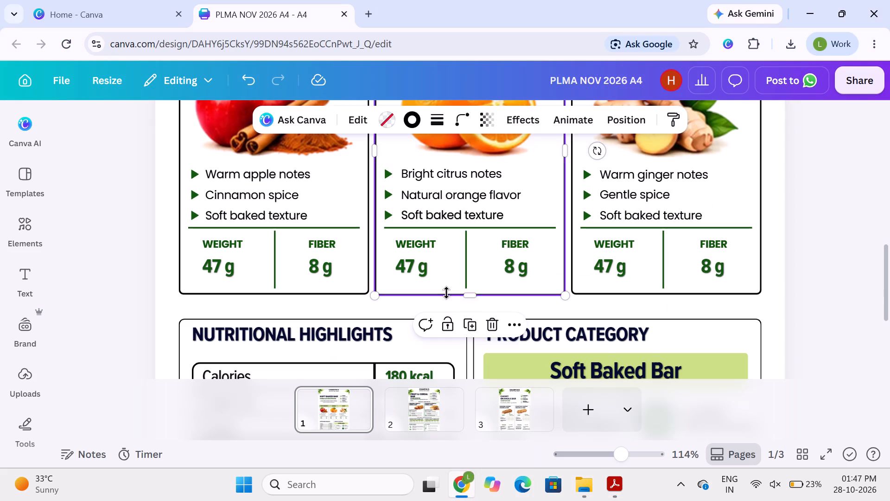
pyautogui.click(474, 293)
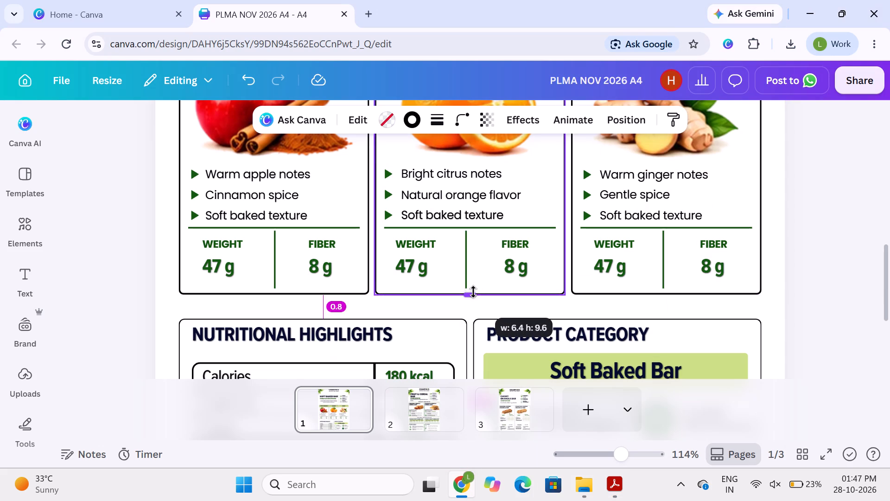
pyautogui.click(473, 291)
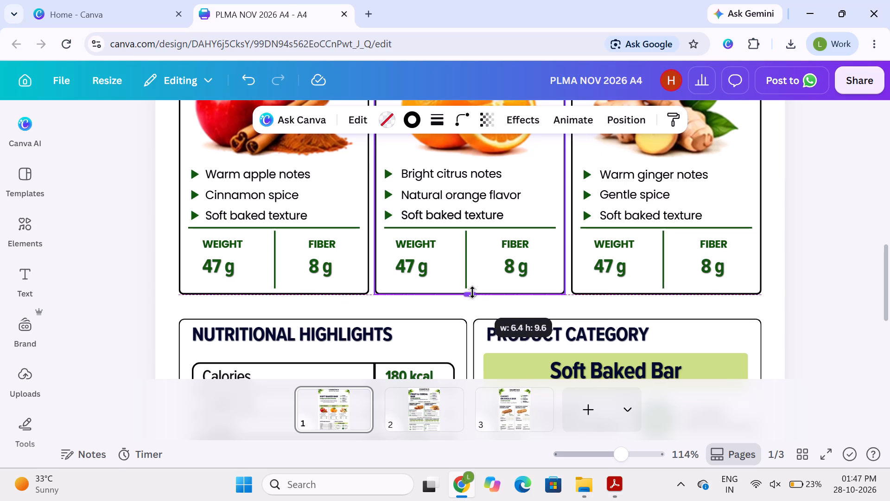
pyautogui.click(473, 291)
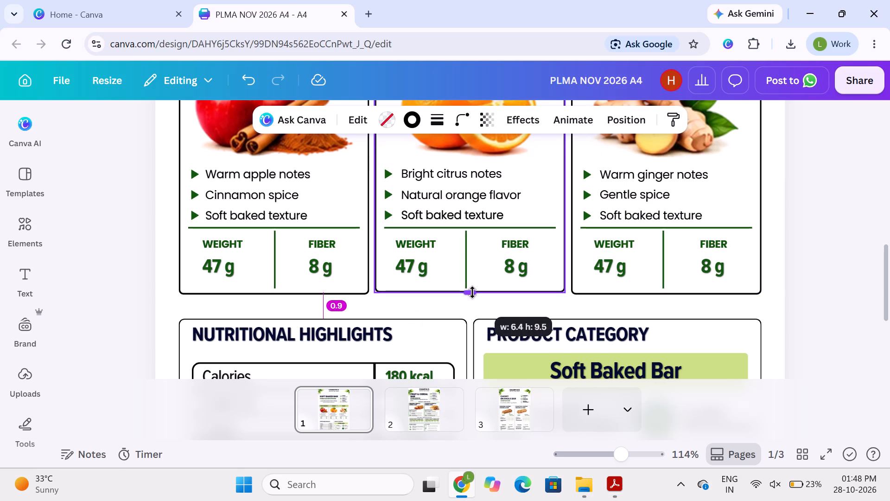
pyautogui.click(472, 291)
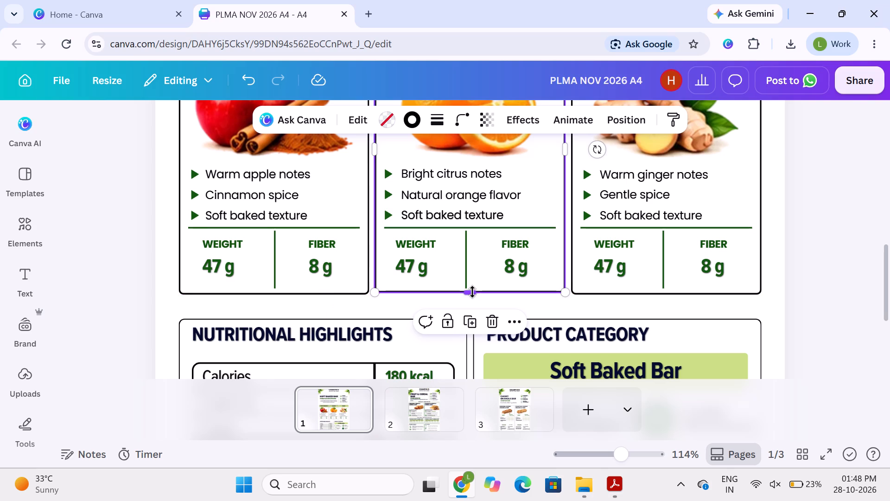
pyautogui.click(831, 198)
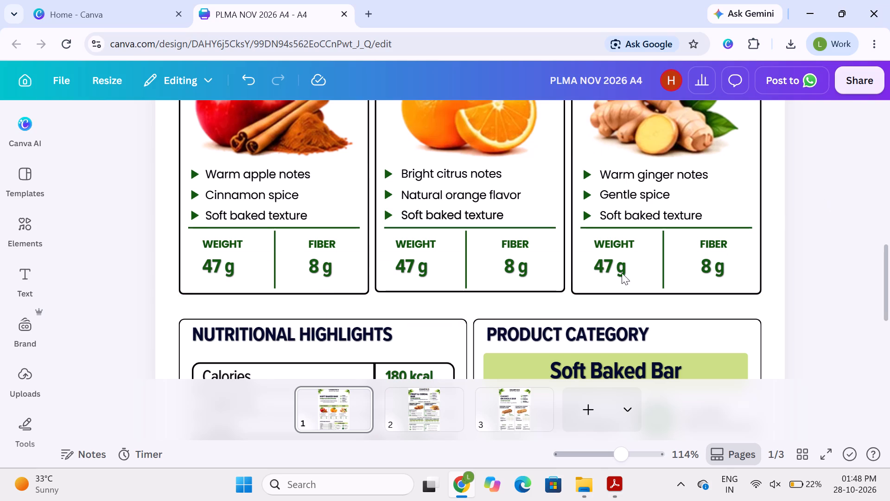
pyautogui.click(478, 289)
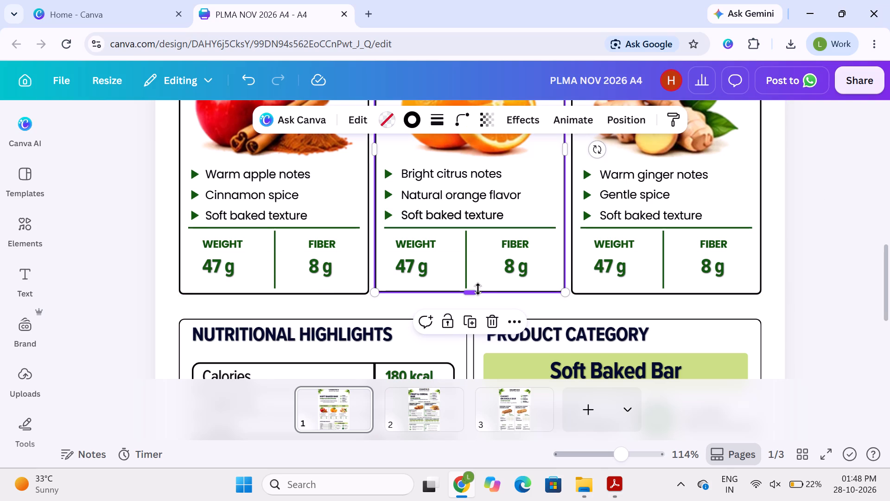
pyautogui.click(476, 291)
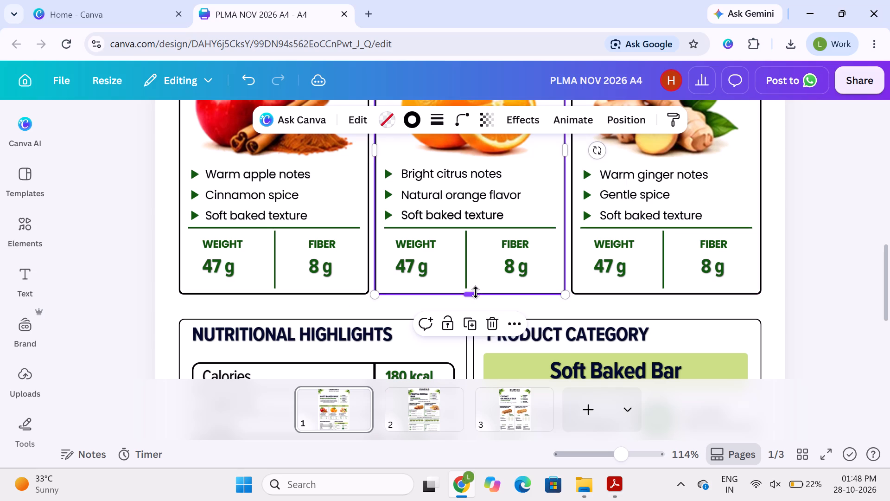
pyautogui.click(811, 238)
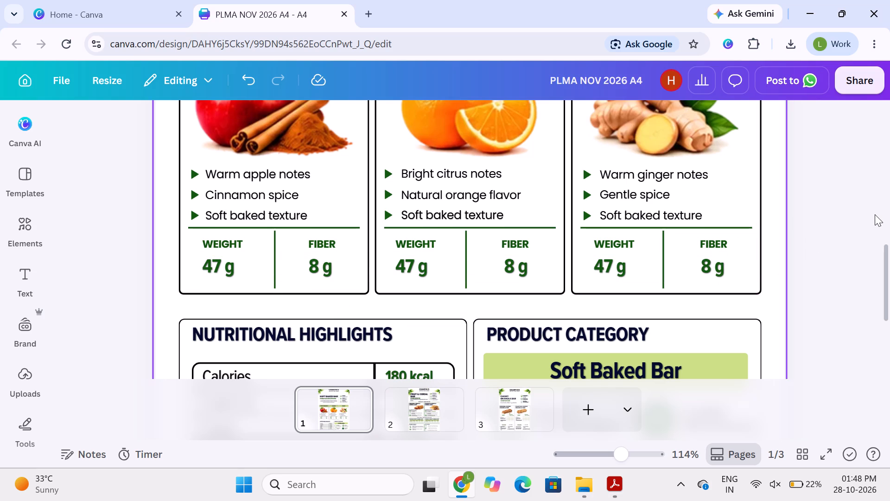
# Examine page 1's Nutritional Highlights and Product Category boxes, and page 2's heading and product comparison sections.
pyautogui.scroll(-4, 875, 214)
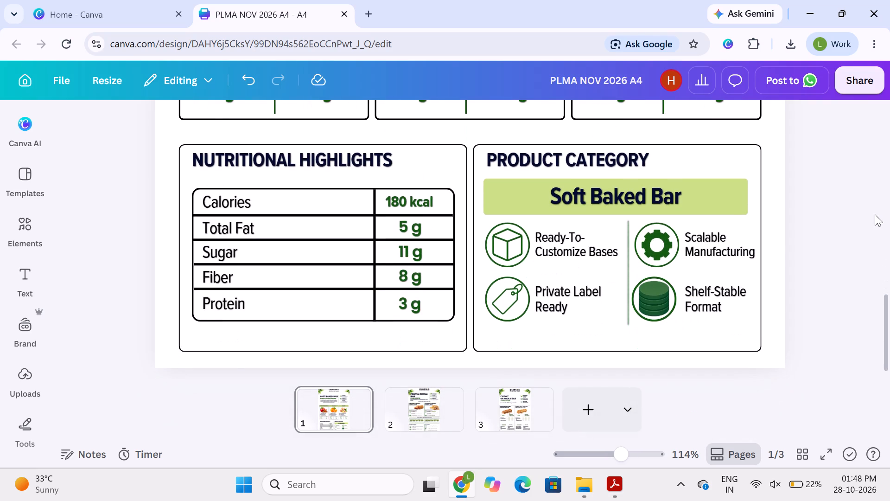
pyautogui.click(758, 346)
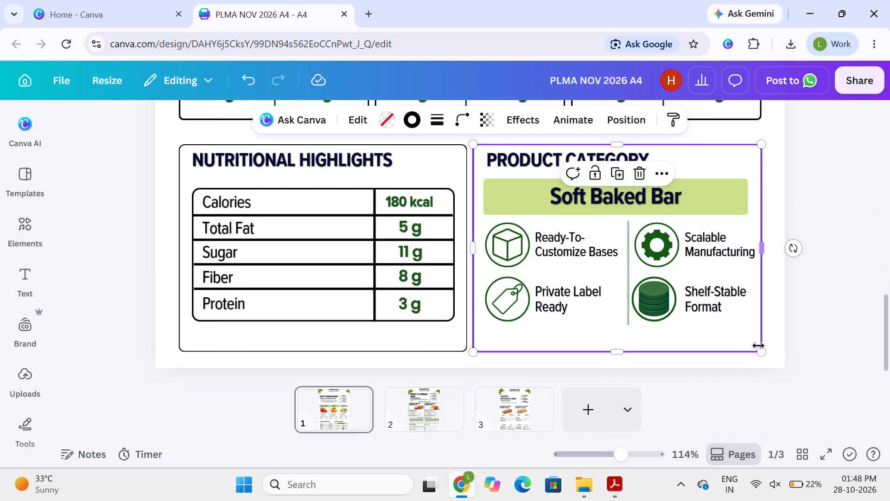
pyautogui.click(881, 228)
pyautogui.scroll(-1, 881, 228)
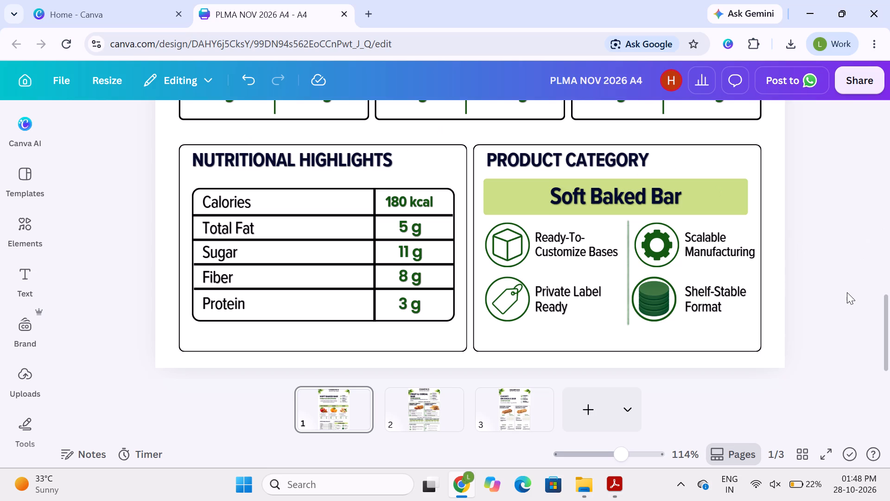
pyautogui.scroll(-1, 847, 292)
pyautogui.scroll(2, 847, 292)
pyautogui.scroll(-2, 847, 292)
pyautogui.click(425, 419)
pyautogui.scroll(3, 525, 296)
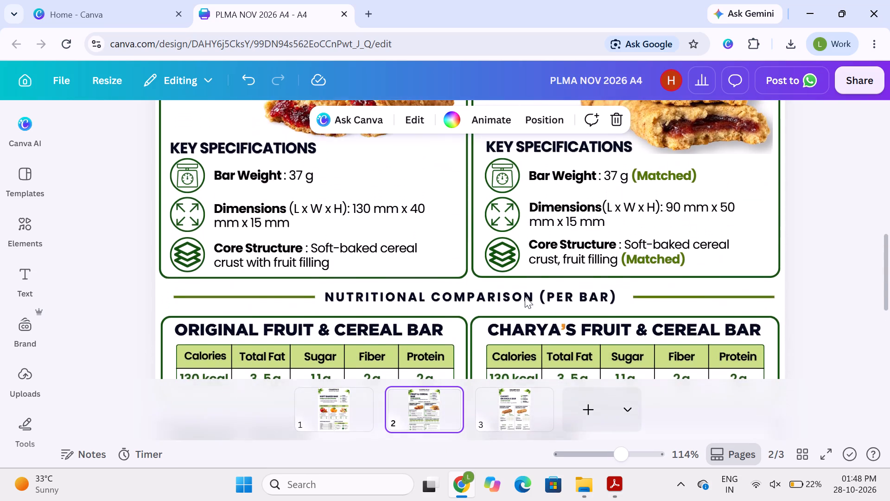
pyautogui.scroll(5, 525, 296)
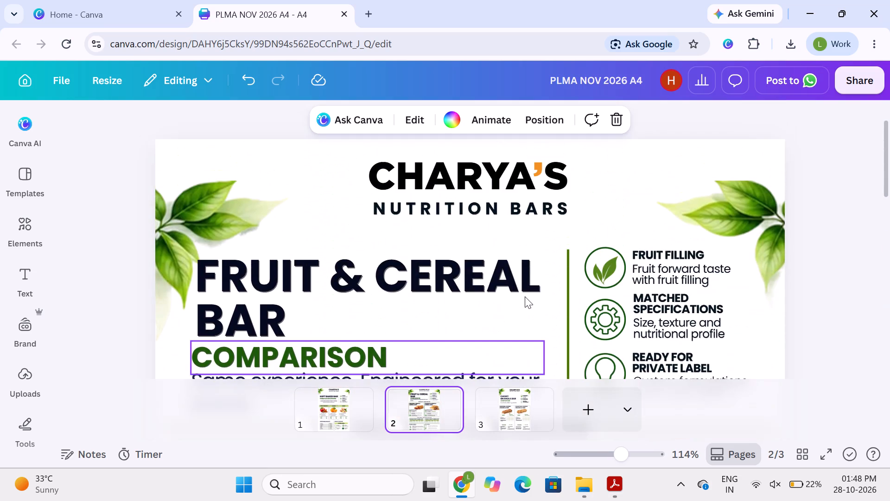
pyautogui.scroll(-3, 525, 296)
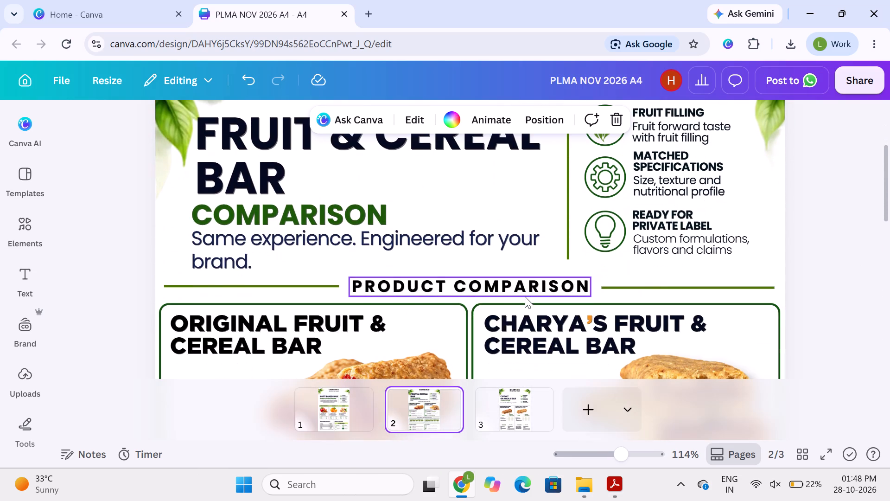
pyautogui.scroll(-1, 525, 296)
# On page 1, set the stroke weight of the Apple Cinnamon card's outline to 1.
pyautogui.click(324, 418)
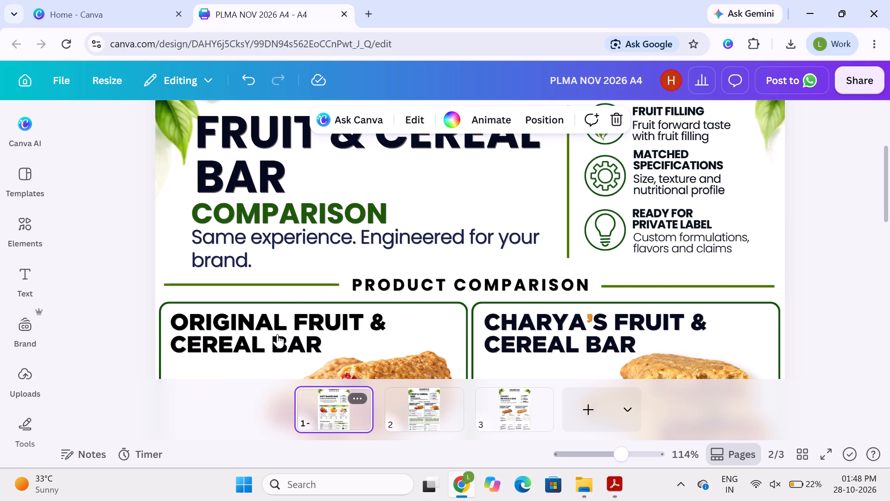
pyautogui.scroll(-3, 326, 312)
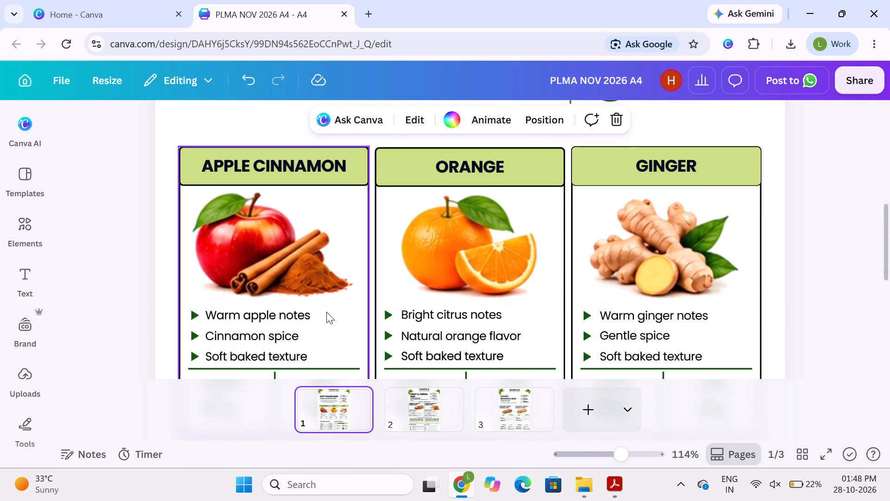
pyautogui.click(178, 308)
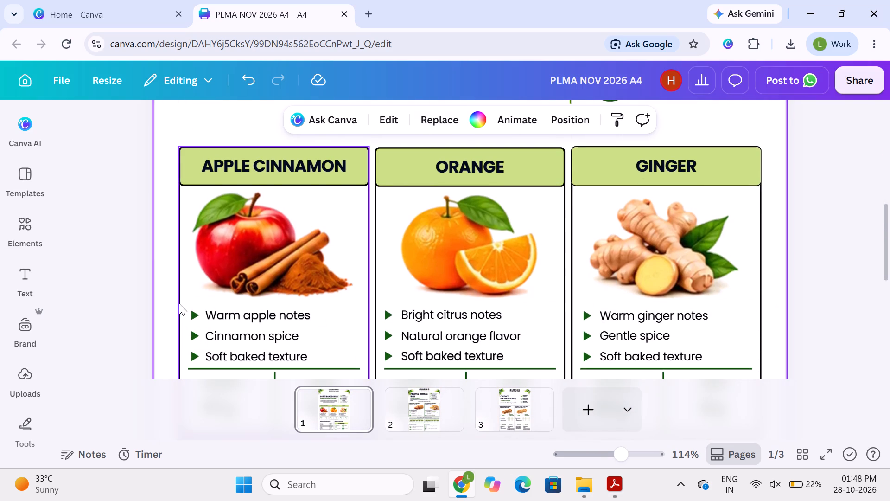
pyautogui.click(179, 303)
pyautogui.click(443, 121)
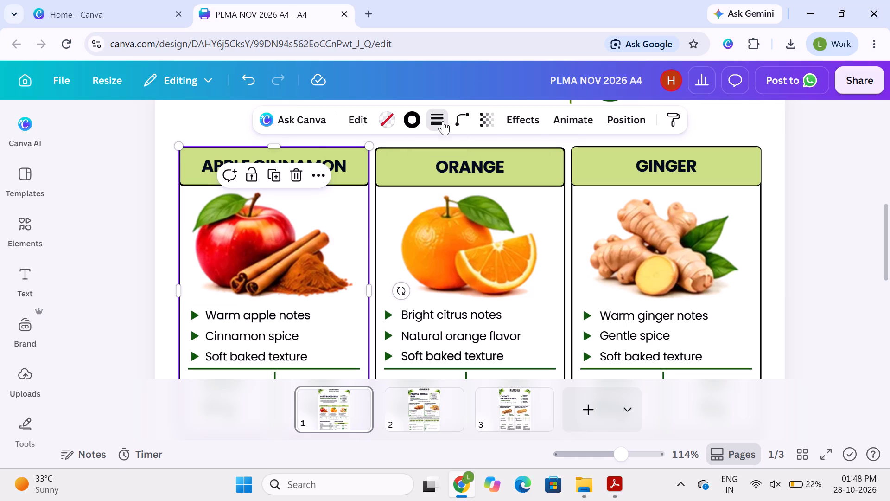
pyautogui.click(525, 215)
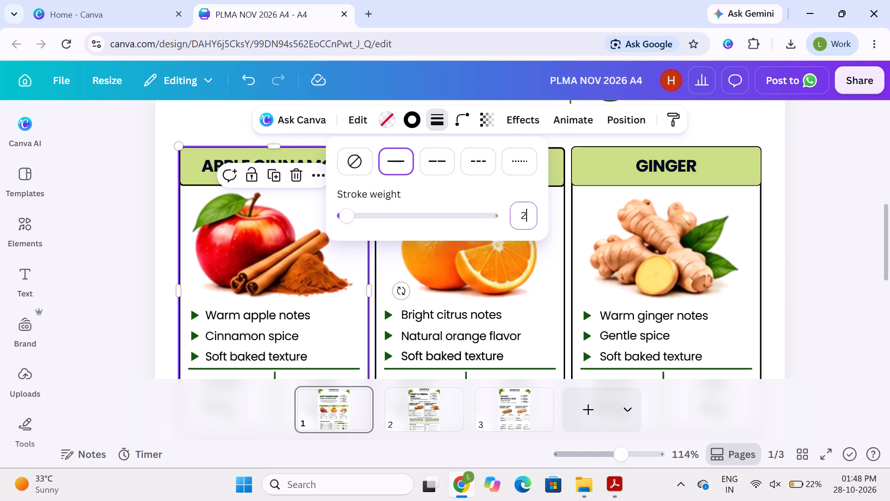
pyautogui.press('1')
pyautogui.press('Return')
pyautogui.click(807, 224)
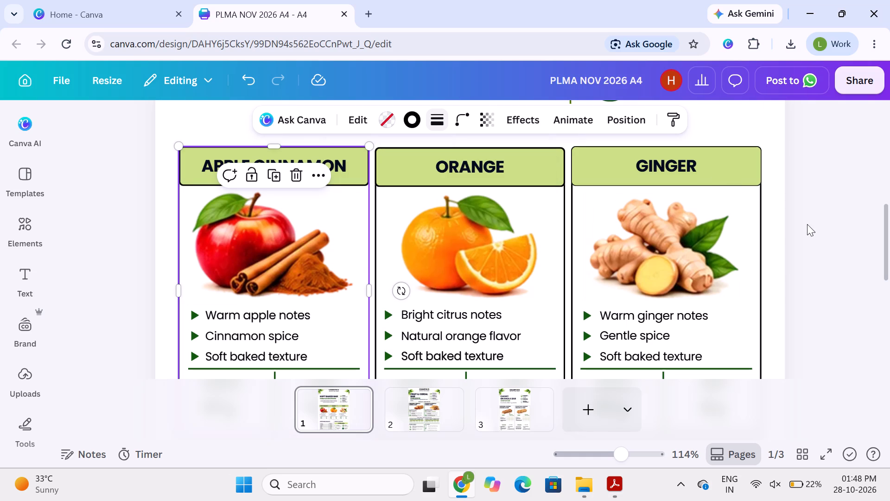
pyautogui.click(762, 125)
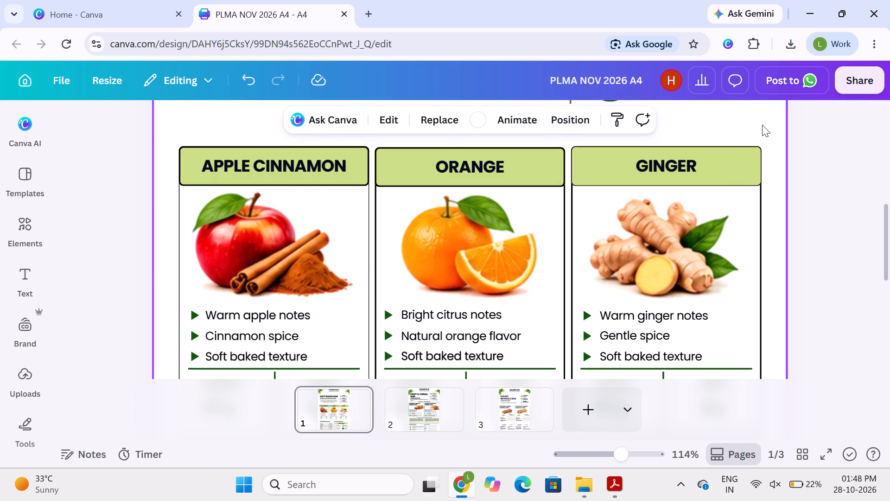
# Set the stroke weight of the Ginger card's green header bar to 2.
pyautogui.click(636, 143)
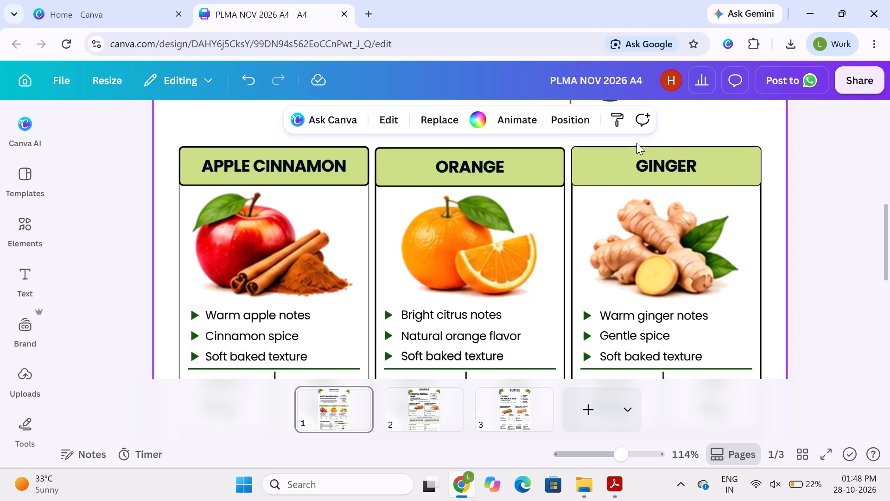
pyautogui.click(617, 163)
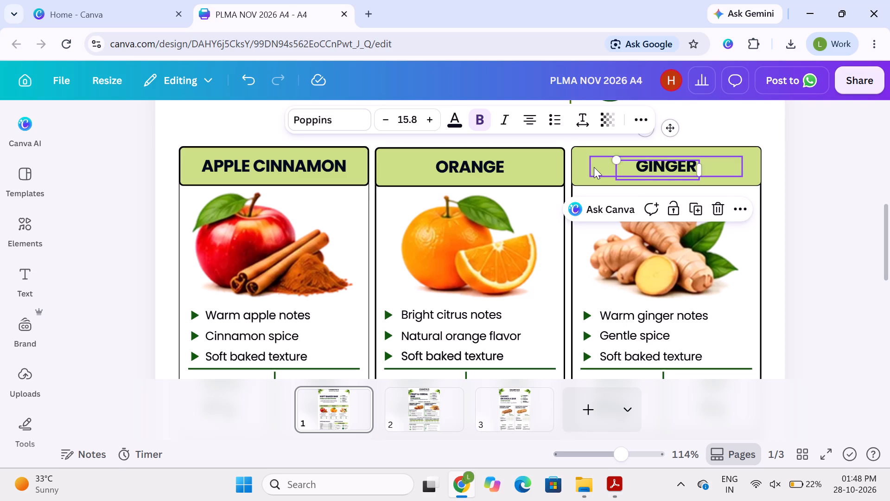
pyautogui.click(594, 167)
pyautogui.click(578, 173)
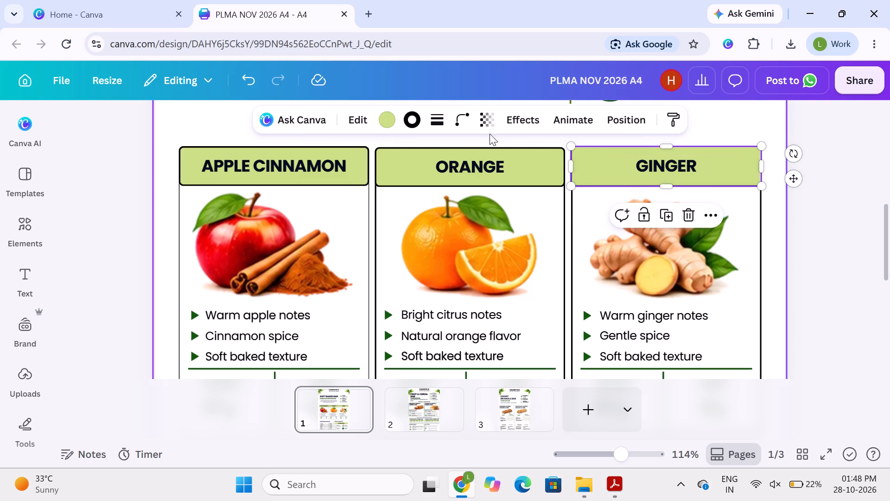
pyautogui.click(441, 121)
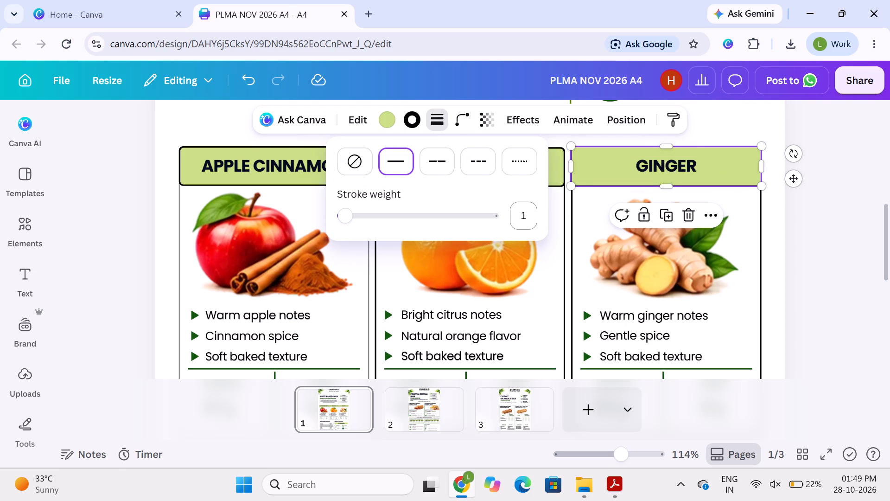
pyautogui.click(526, 212)
pyautogui.press('2')
pyautogui.press('Return')
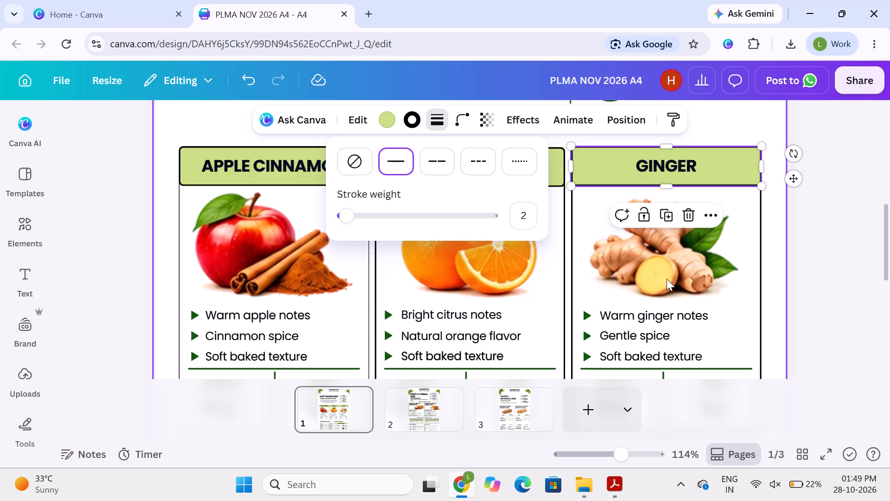
# Set the stroke weight of the Orange card's outline to 1.
pyautogui.click(564, 289)
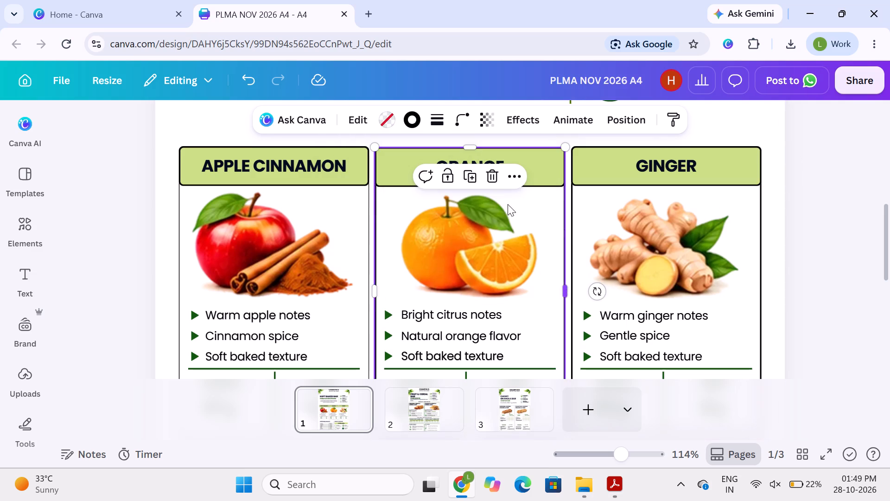
pyautogui.click(434, 121)
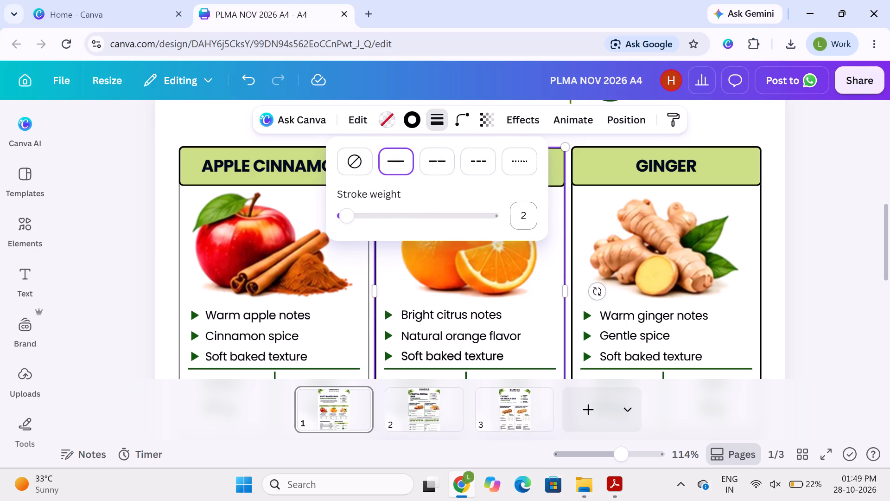
pyautogui.click(527, 218)
pyautogui.press('1')
pyautogui.press('Return')
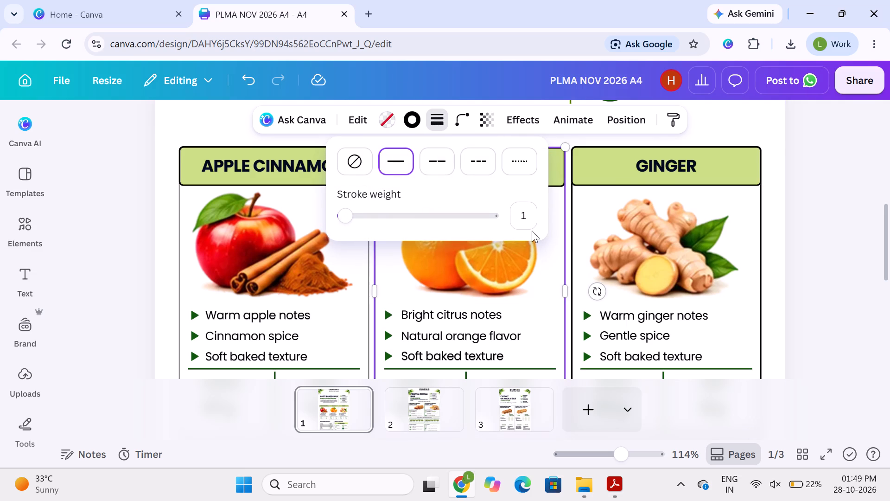
# Set the stroke weight of the Ginger card's outline to 1.
pyautogui.click(761, 257)
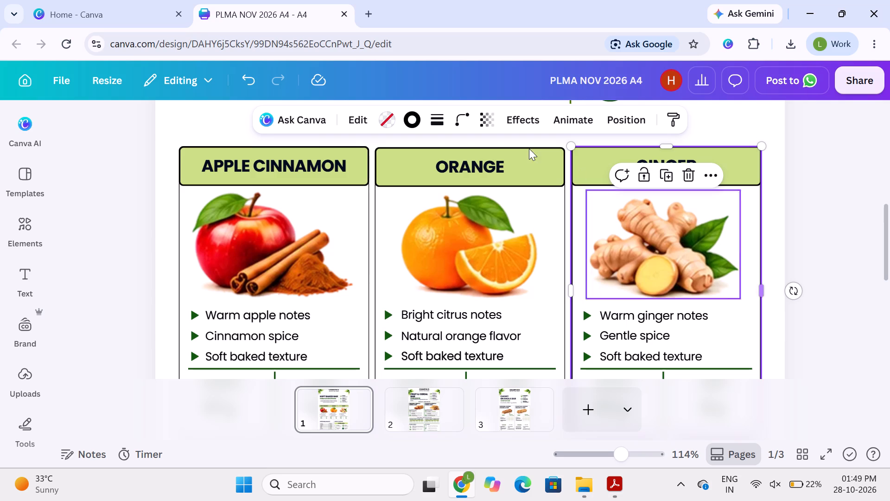
pyautogui.click(445, 123)
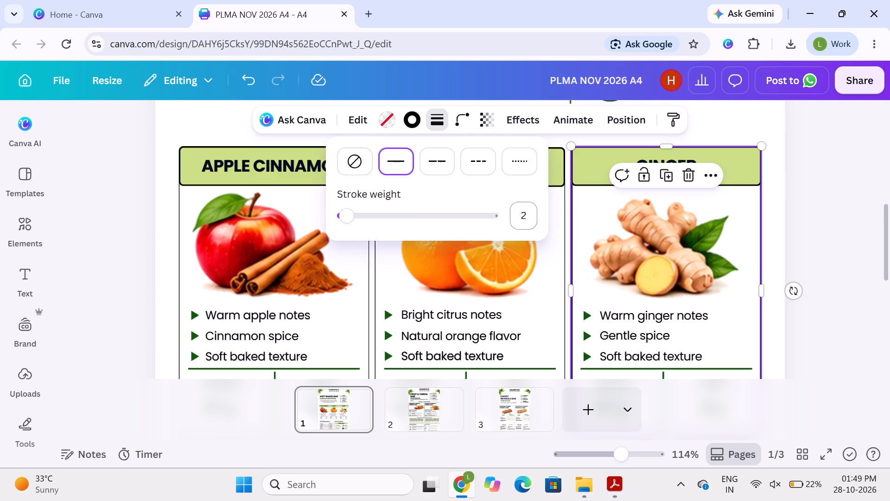
pyautogui.click(532, 219)
pyautogui.press('1')
pyautogui.press('Return')
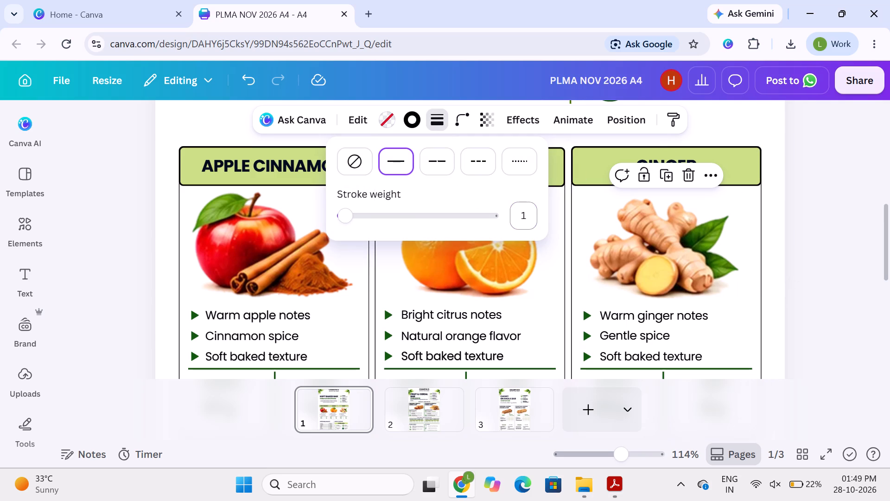
pyautogui.click(802, 209)
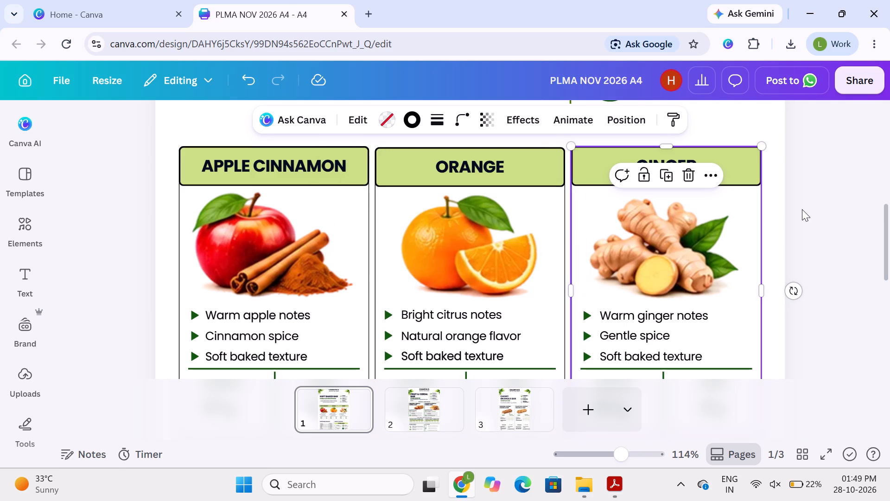
pyautogui.click(834, 194)
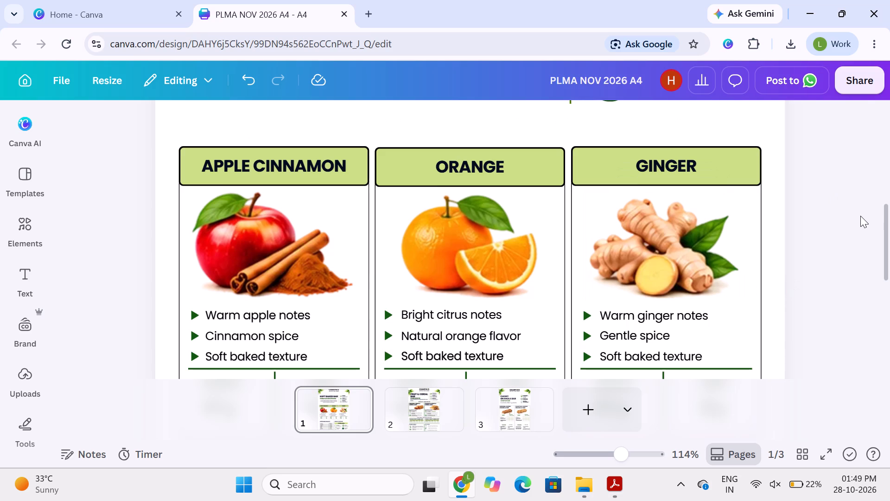
# Examine page 1 from its heading through the flavor cards and lower boxes, and the headings of pages 2 and 3.
pyautogui.scroll(-6, 860, 216)
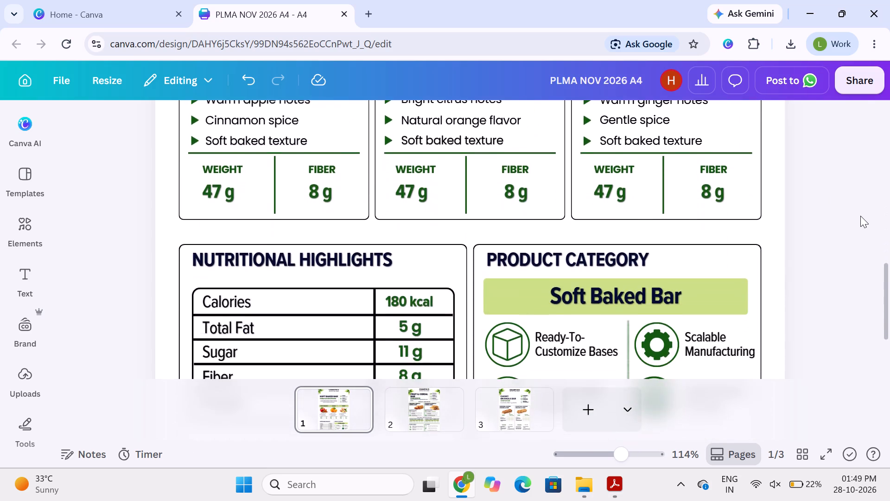
pyautogui.scroll(-4, 860, 216)
pyautogui.scroll(4, 860, 216)
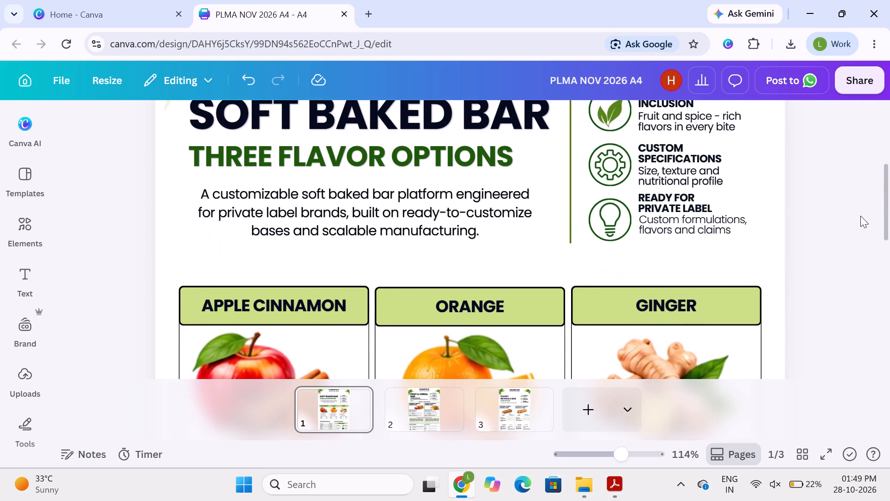
pyautogui.scroll(4, 860, 216)
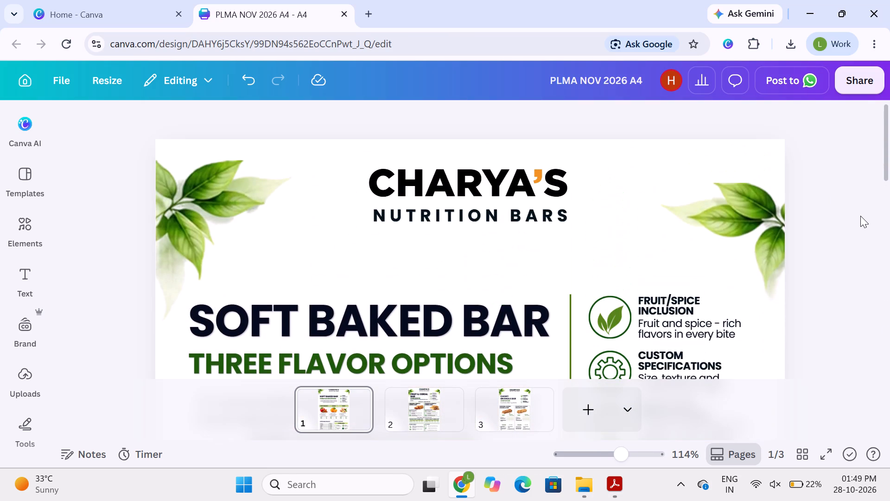
pyautogui.scroll(1, 860, 216)
pyautogui.click(433, 399)
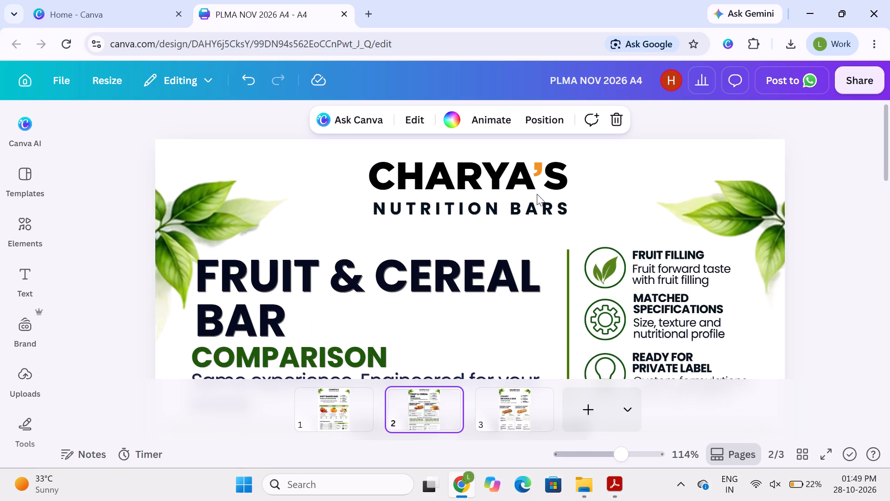
pyautogui.click(425, 391)
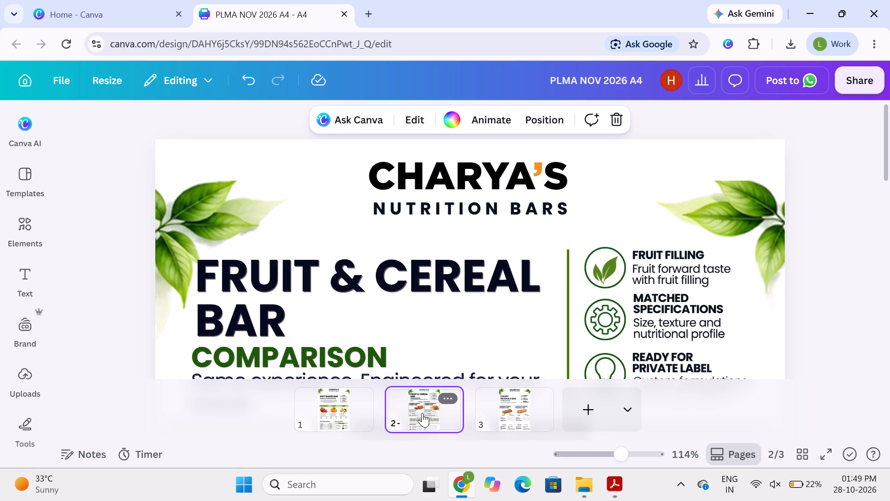
pyautogui.doubleClick(422, 413)
pyautogui.doubleClick(522, 411)
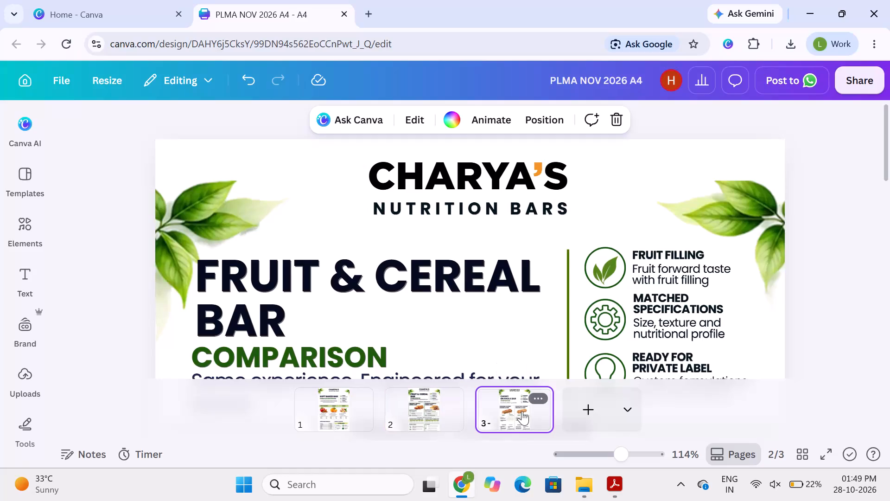
pyautogui.scroll(-1, 565, 302)
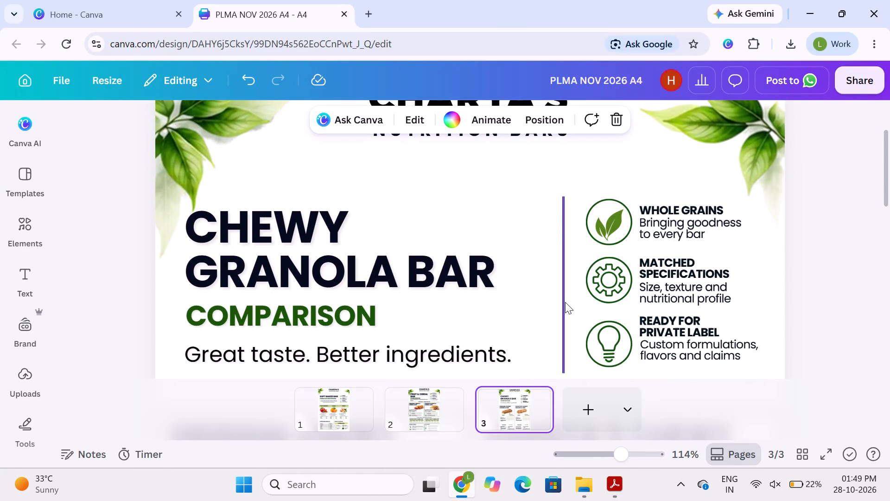
pyautogui.scroll(-1, 565, 302)
# Review the overall layout of the three pages at reduced zoom, including page 2's Fruit & Cereal Bar comparison.
pyautogui.moveTo(626, 455); pyautogui.dragTo(600, 456)
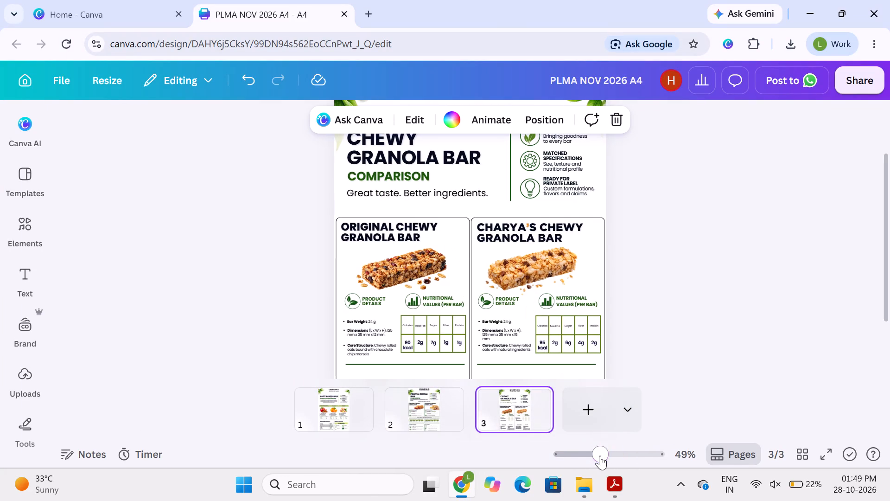
pyautogui.click(718, 455)
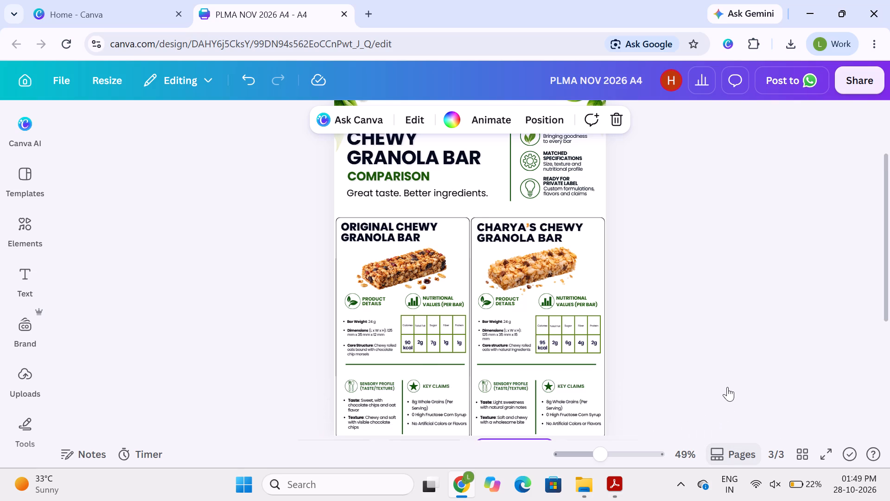
pyautogui.scroll(1, 703, 336)
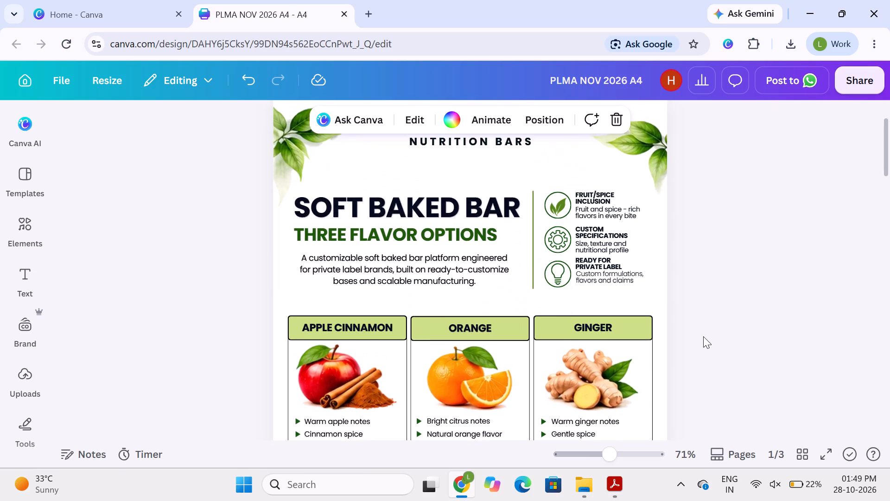
pyautogui.scroll(1, 703, 336)
pyautogui.scroll(-5, 703, 336)
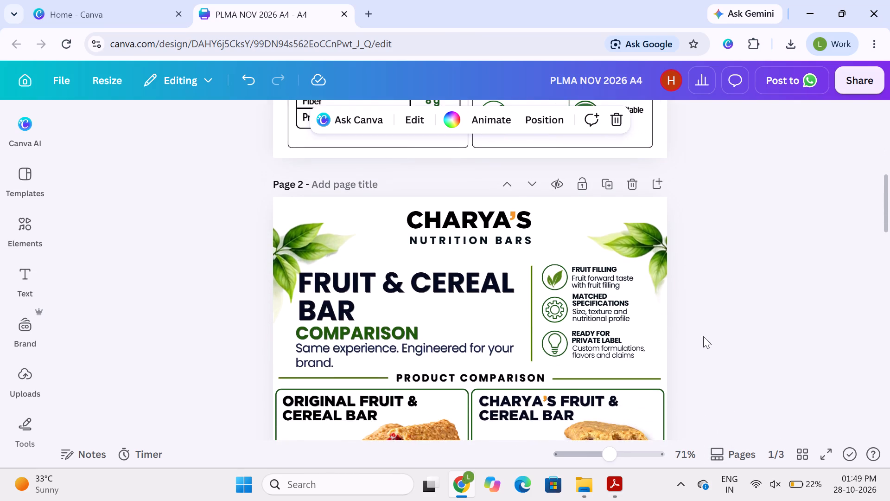
pyautogui.click(715, 452)
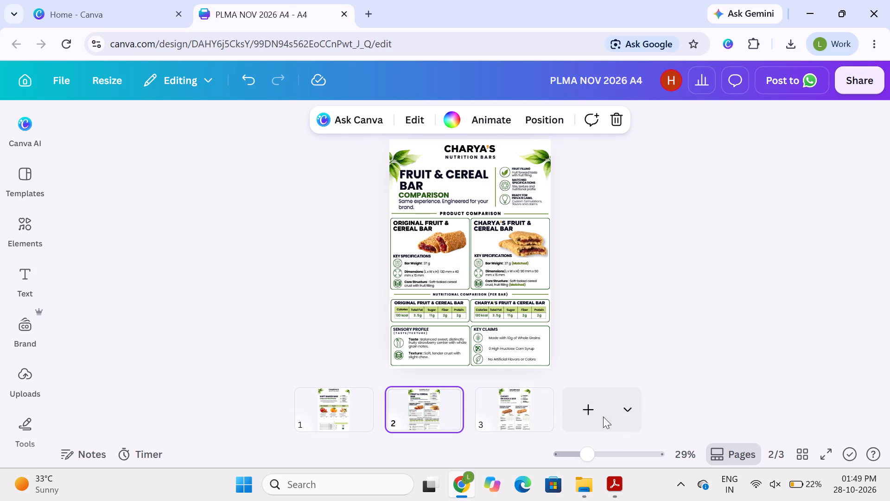
pyautogui.click(624, 413)
pyautogui.click(627, 412)
pyautogui.click(740, 347)
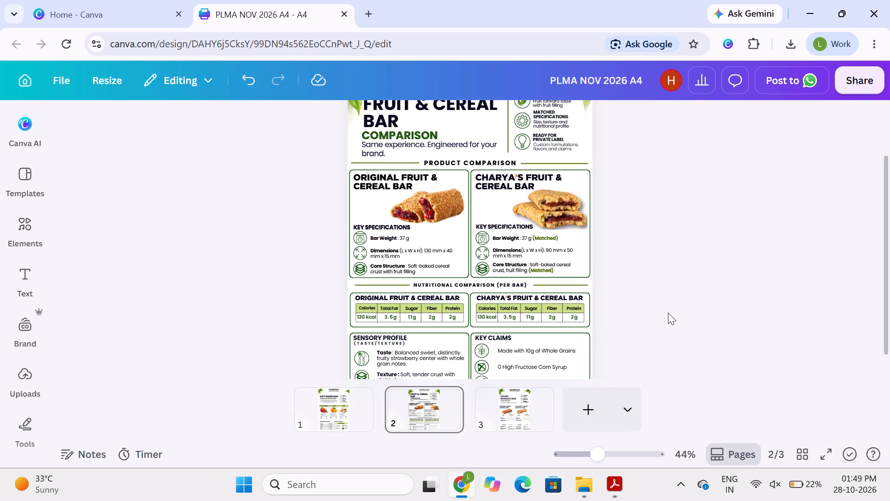
# Examine page 2's lower comparison boxes and page 1's flavor card outlines and header bars.
pyautogui.scroll(3, 668, 313)
pyautogui.scroll(-2, 668, 313)
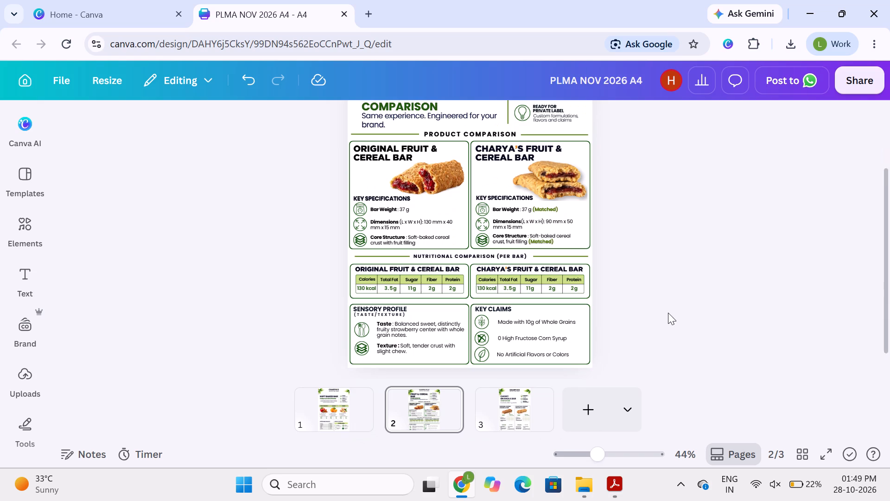
pyautogui.click(343, 398)
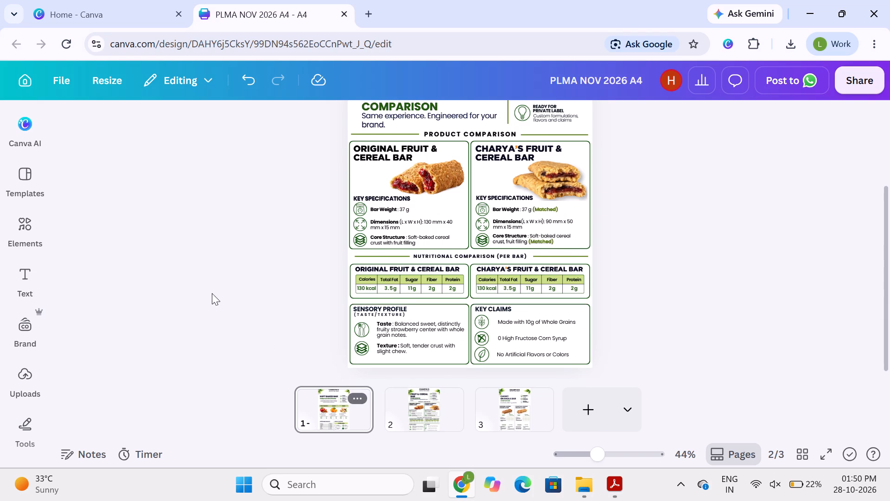
pyautogui.click(206, 283)
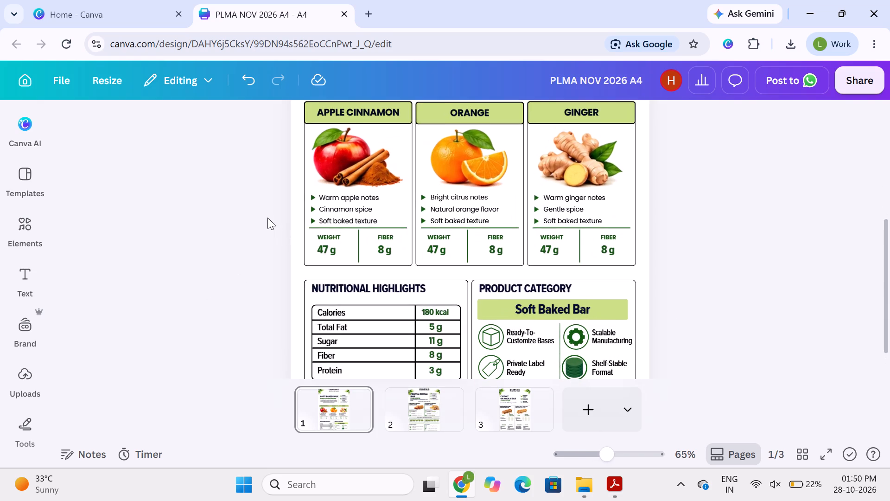
pyautogui.scroll(2, 267, 218)
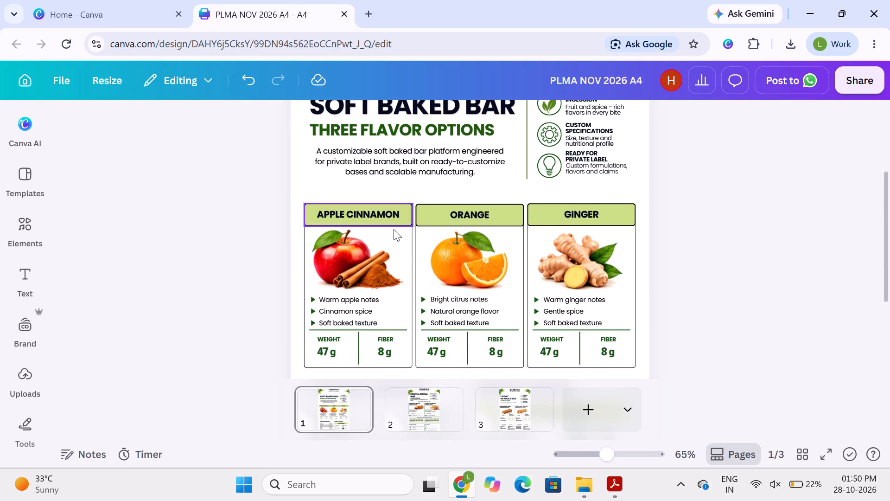
pyautogui.click(408, 247)
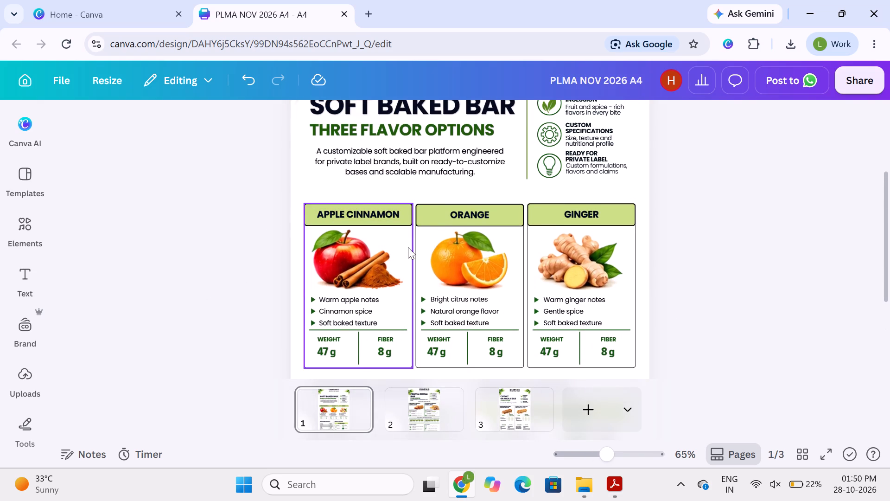
pyautogui.click(223, 201)
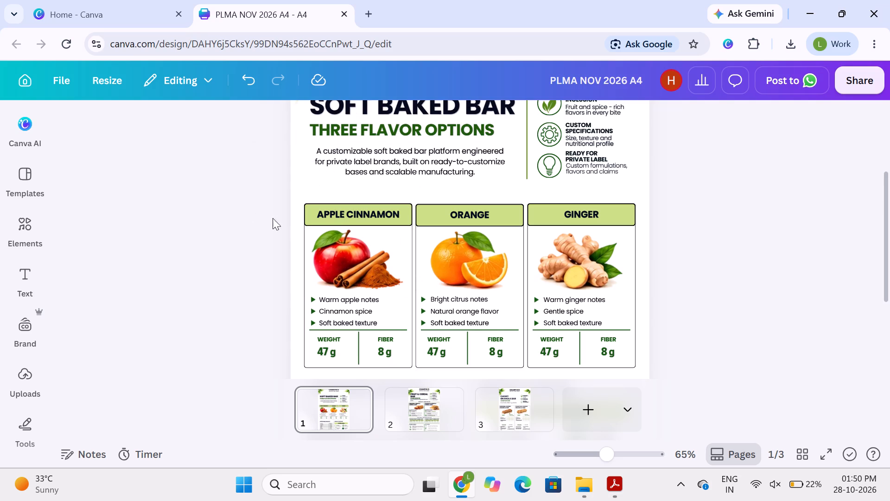
pyautogui.click(312, 221)
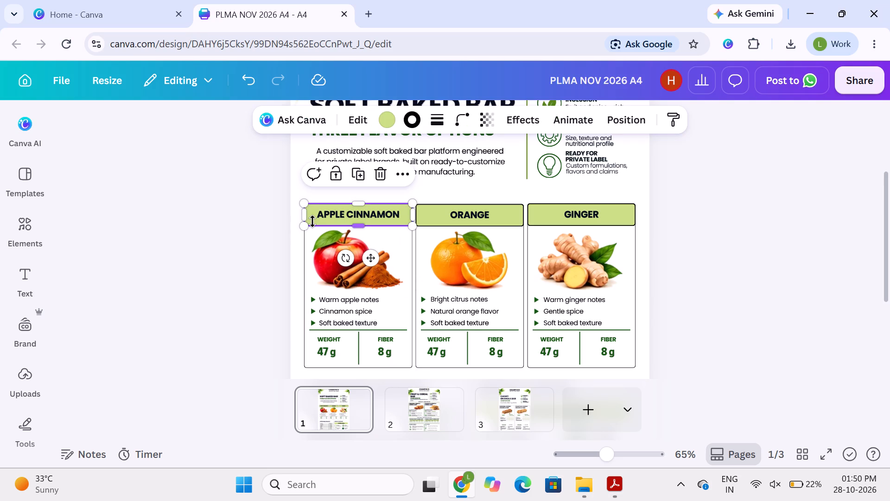
pyautogui.click(195, 250)
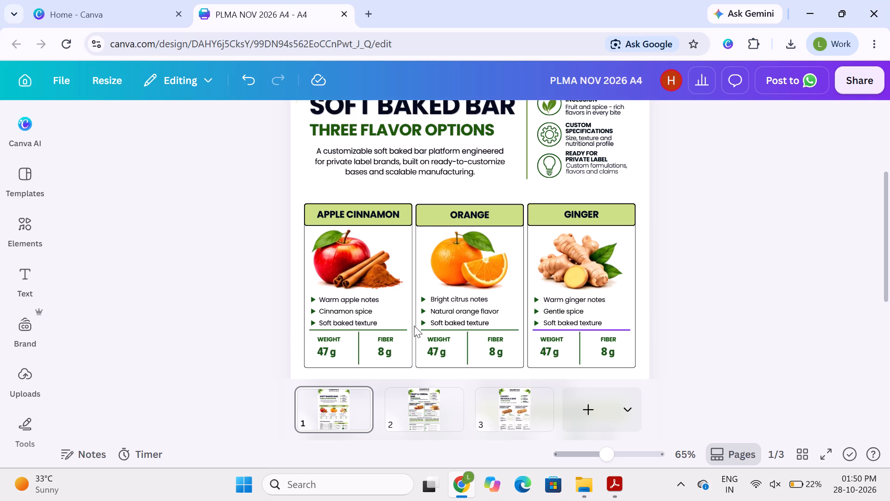
# Ungroup page 1's Soft Baked Bar heading block containing the title, intro text and three feature callouts.
pyautogui.scroll(1, 763, 290)
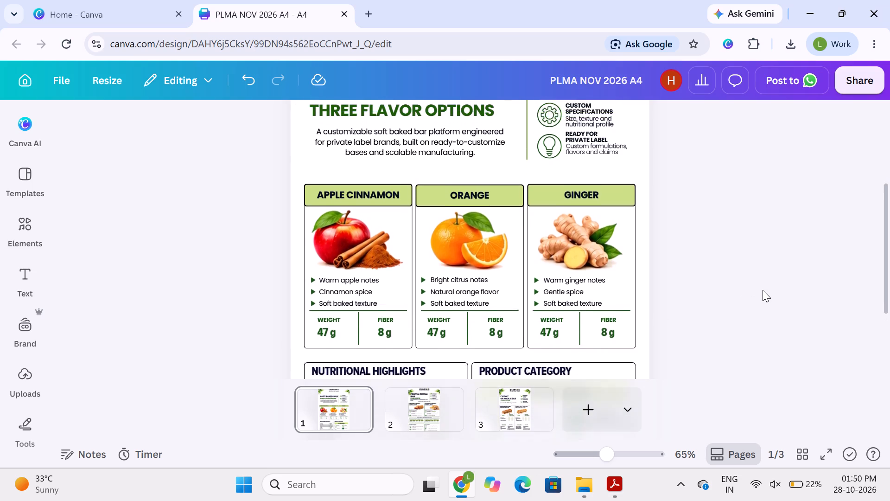
pyautogui.scroll(2, 763, 290)
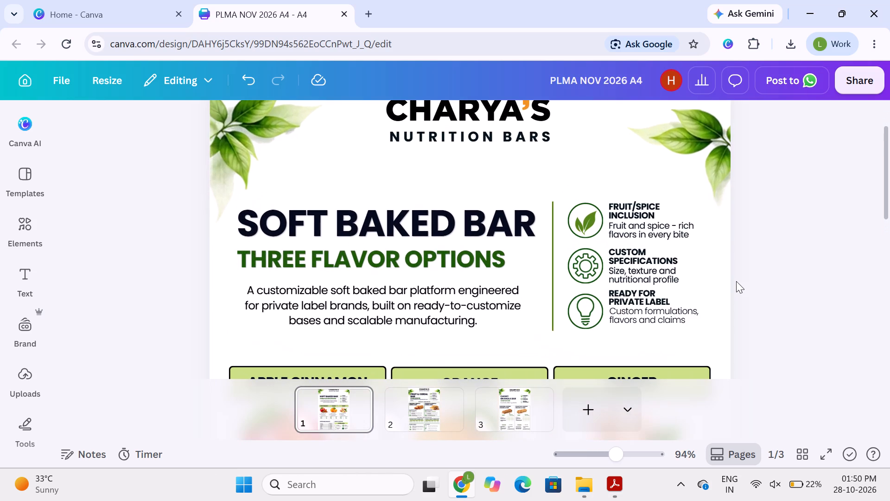
pyautogui.scroll(-2, 736, 281)
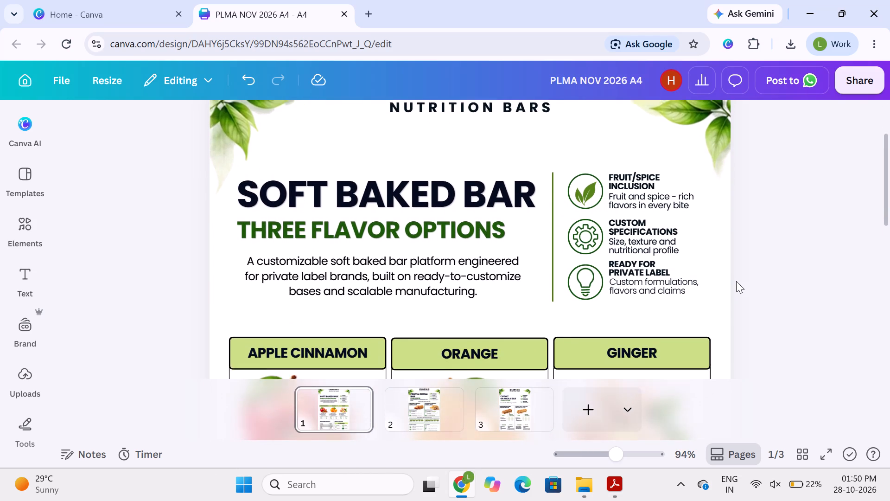
pyautogui.scroll(-1, 736, 281)
pyautogui.click(680, 278)
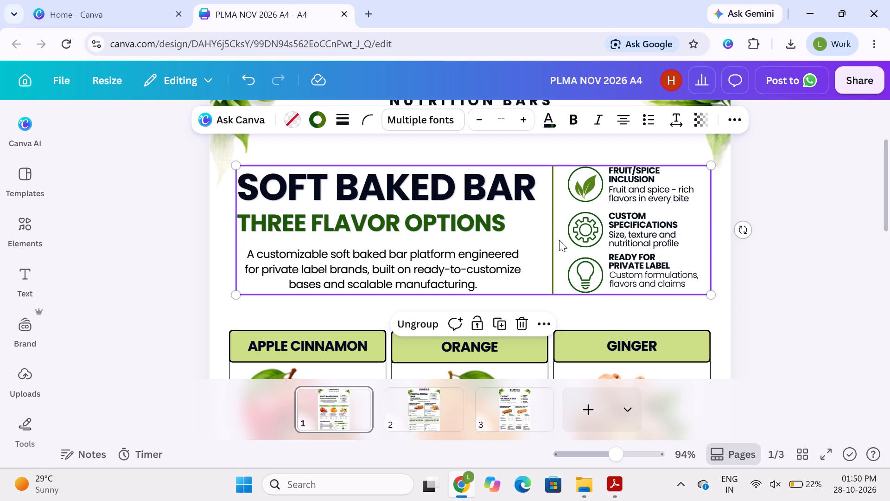
pyautogui.click(421, 321)
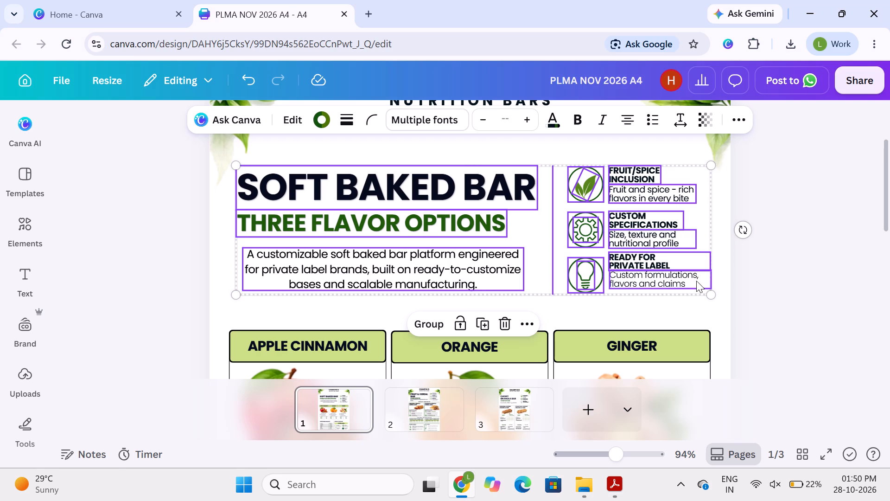
pyautogui.click(679, 278)
pyautogui.click(671, 278)
pyautogui.click(773, 268)
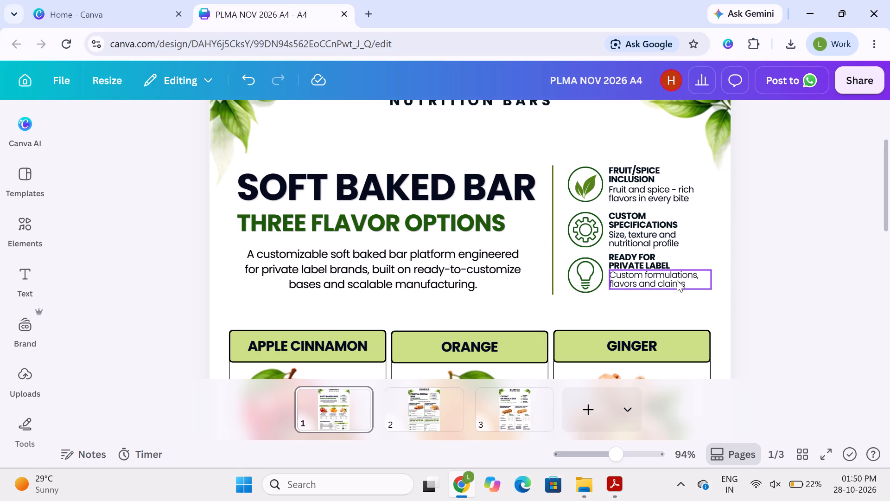
# Check the font sizes of page 1's three feature descriptions and review the page from heading to flavor cards.
pyautogui.click(677, 280)
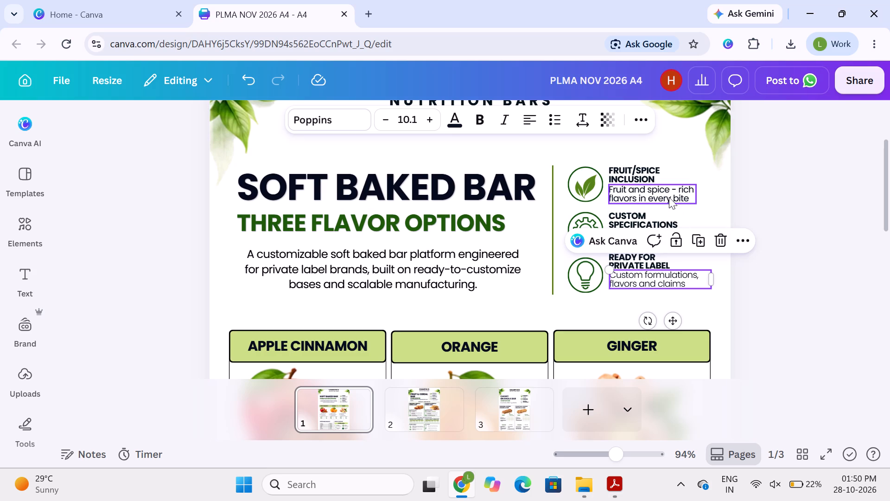
pyautogui.click(669, 193)
pyautogui.click(622, 241)
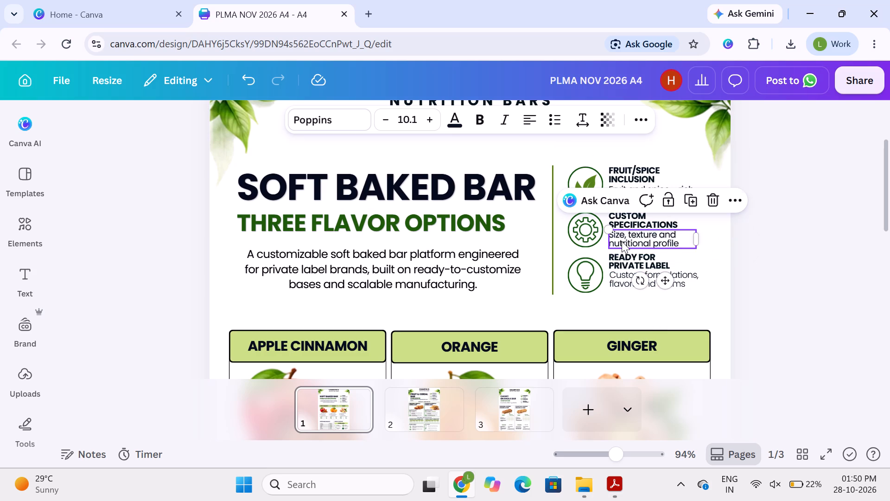
pyautogui.click(619, 279)
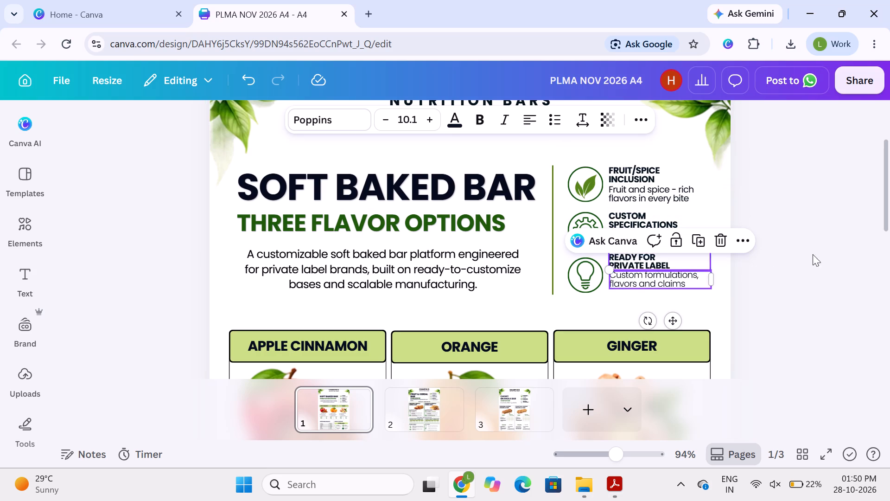
pyautogui.click(824, 253)
pyautogui.scroll(-5, 824, 253)
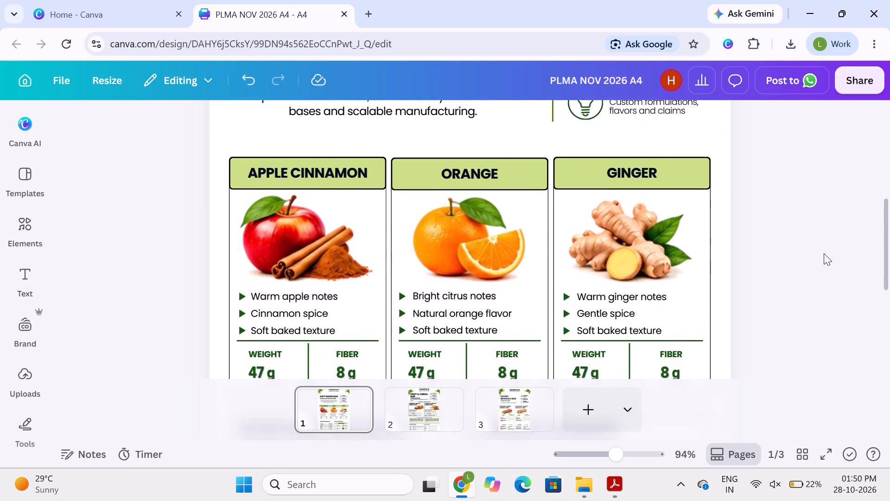
pyautogui.scroll(-3, 824, 253)
pyautogui.scroll(7, 824, 253)
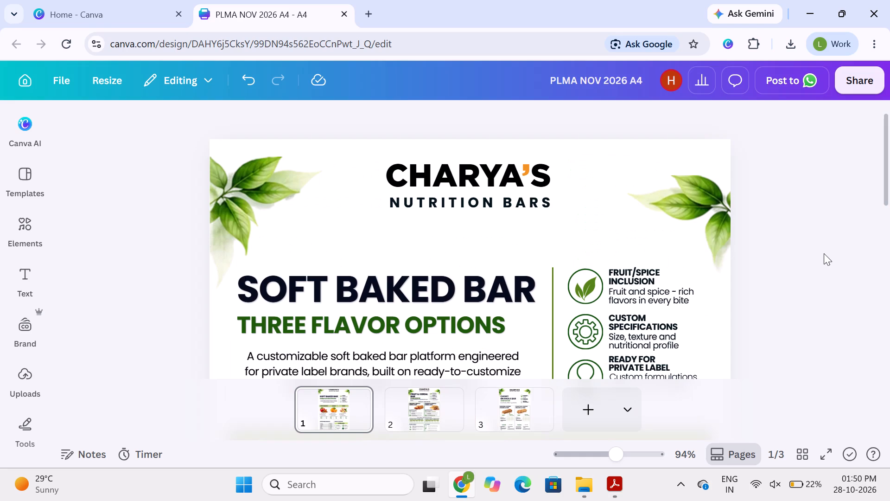
pyautogui.scroll(3, 824, 253)
# Compare the heading blocks and tagline text across pages 1, 2 and 3, checking page 2's tagline font size.
pyautogui.click(424, 409)
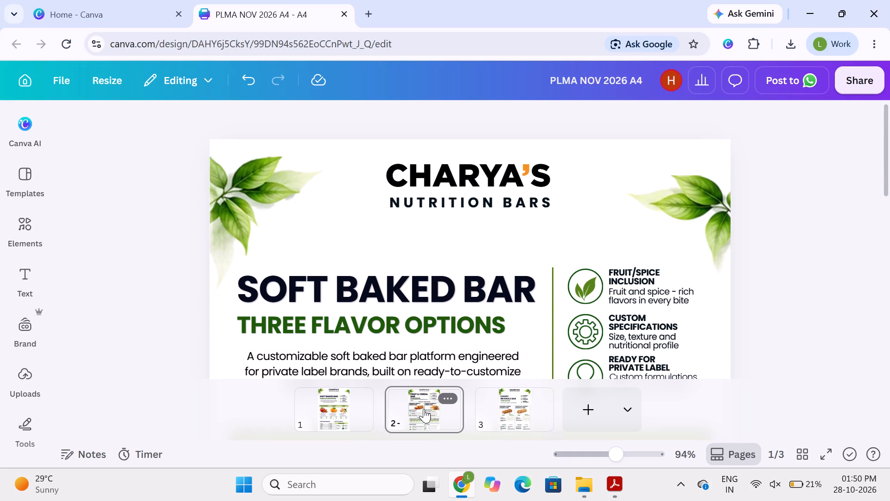
pyautogui.scroll(-1, 825, 353)
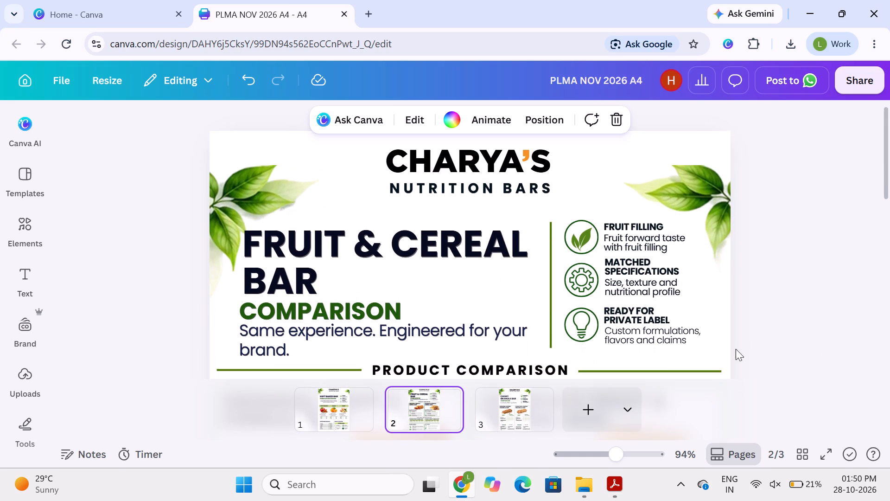
pyautogui.click(493, 334)
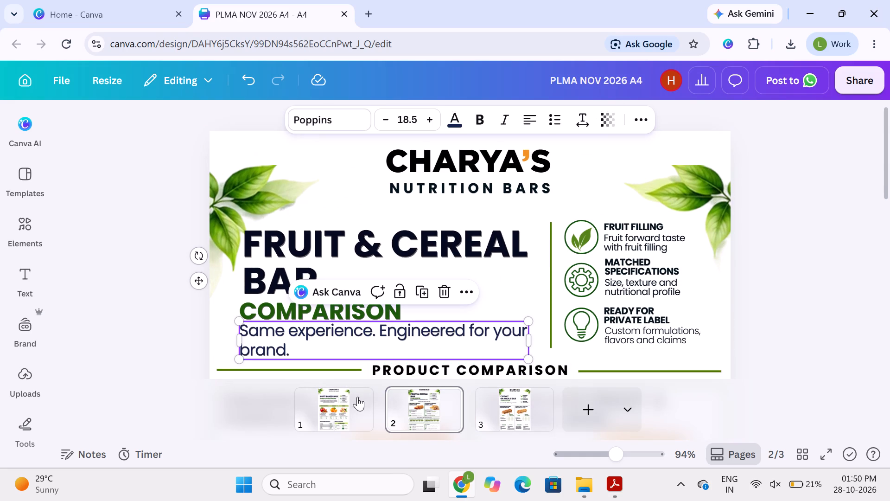
pyautogui.click(347, 408)
pyautogui.click(347, 408)
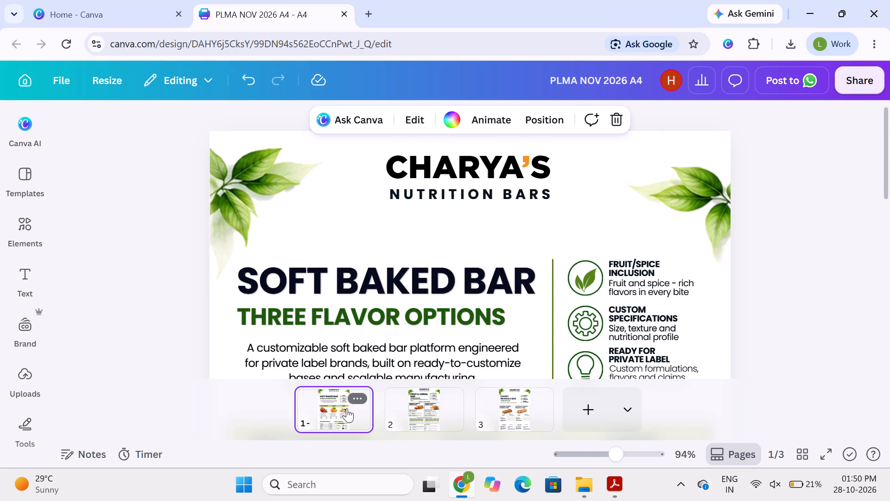
pyautogui.scroll(-1, 372, 363)
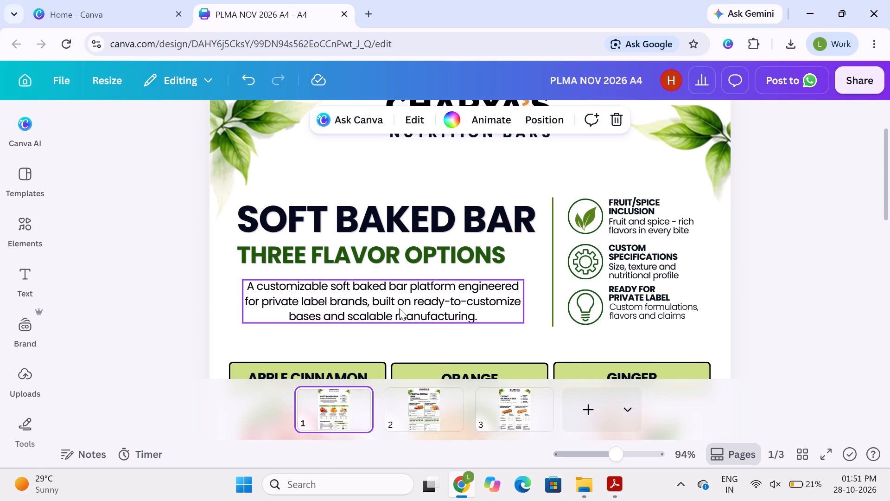
pyautogui.click(426, 408)
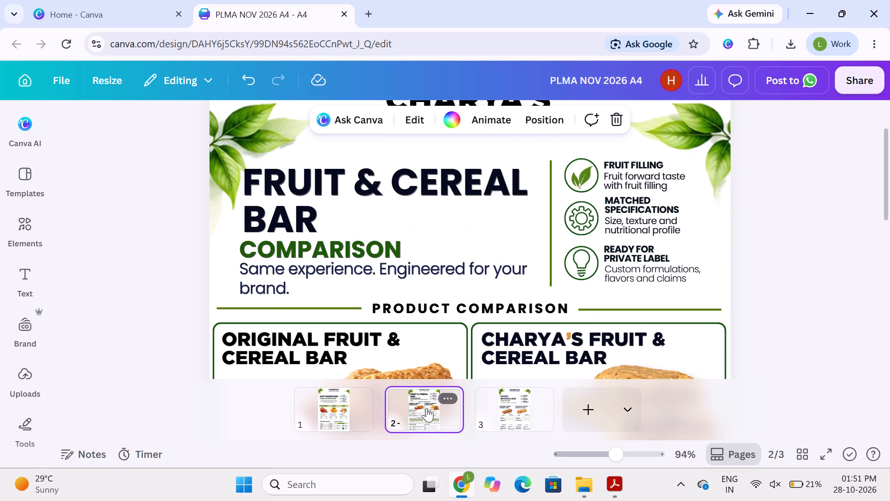
pyautogui.click(518, 412)
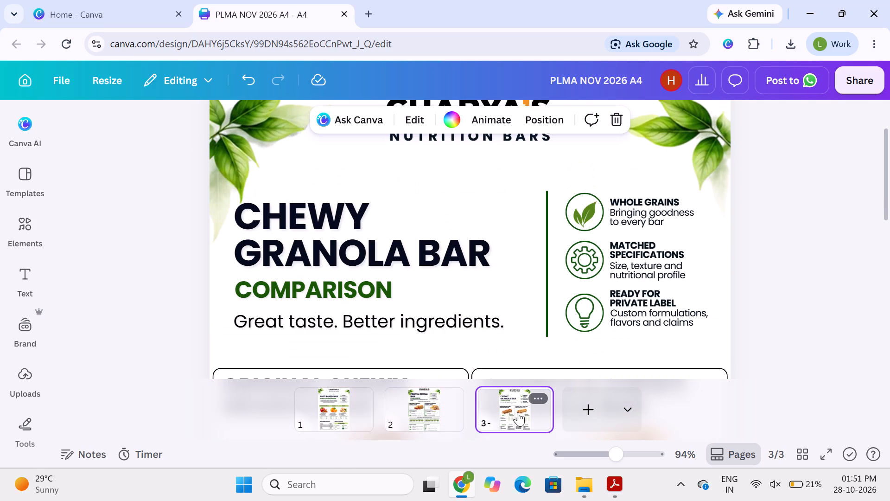
# Set the font size of page 3's tagline "Great taste. Better ingredients." to 18.5, matching page 2's tagline.
pyautogui.click(434, 404)
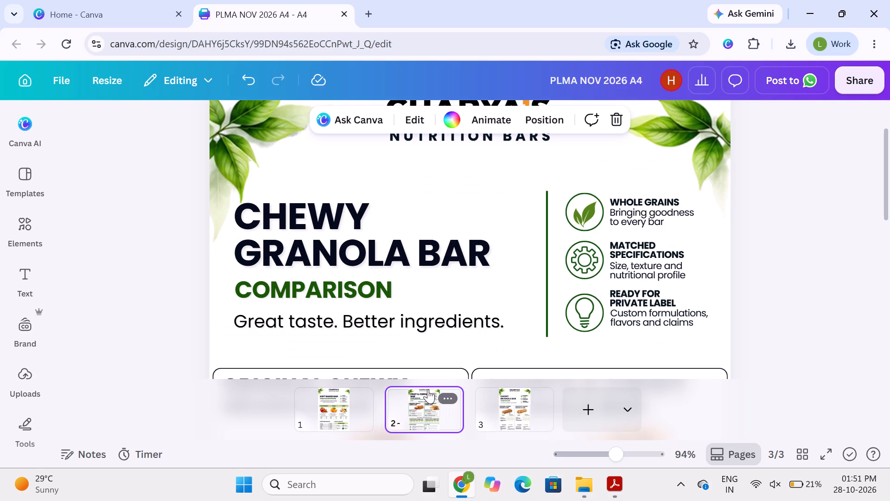
pyautogui.click(424, 270)
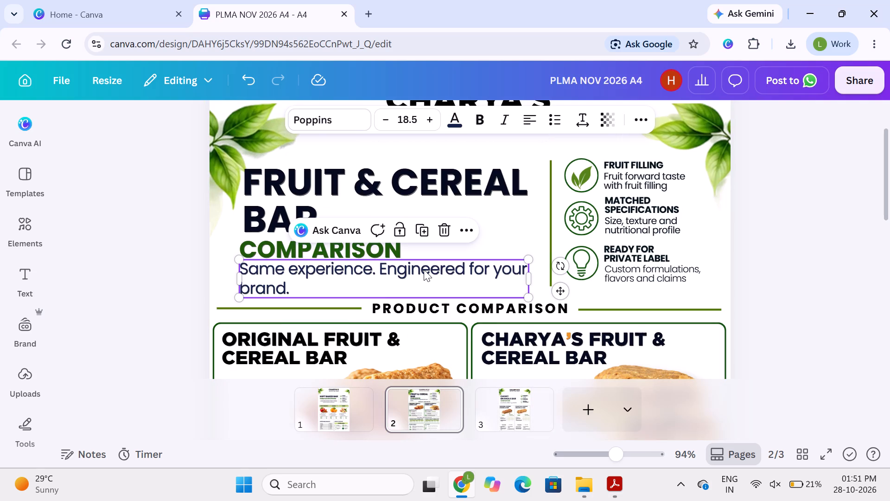
pyautogui.click(512, 411)
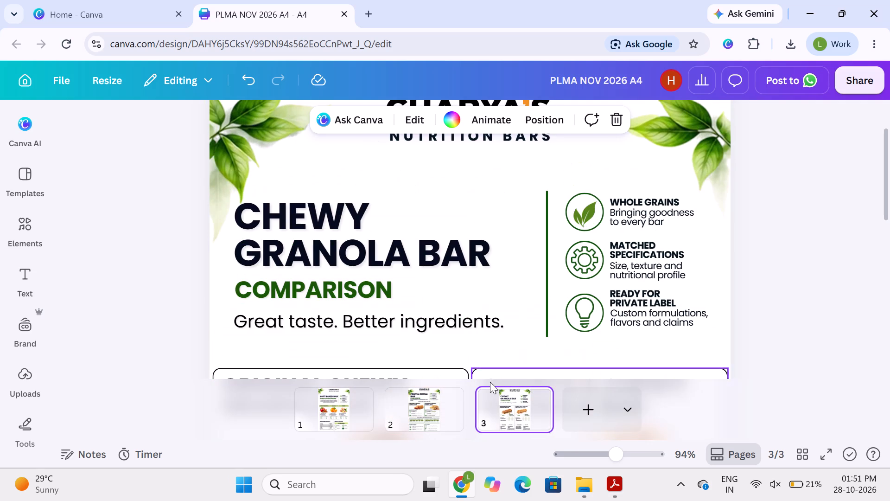
pyautogui.click(407, 323)
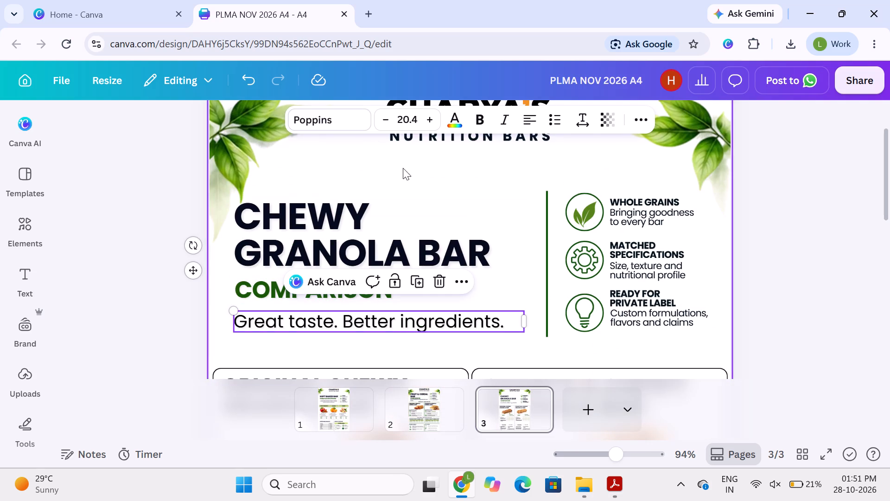
pyautogui.click(416, 122)
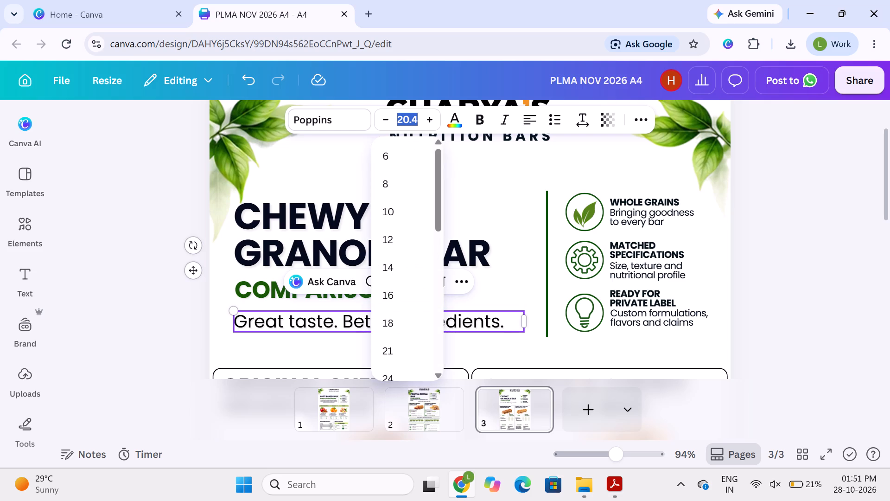
pyautogui.press('1')
pyautogui.write('8.5')
pyautogui.press('Return')
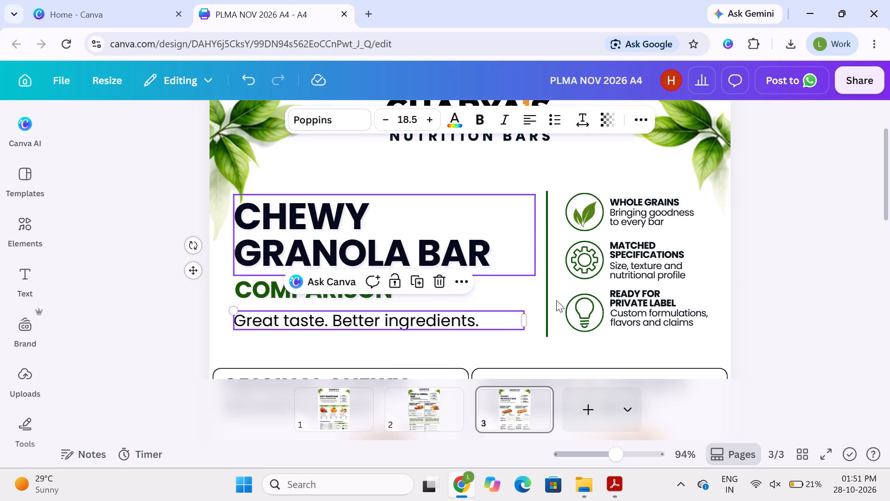
pyautogui.click(778, 281)
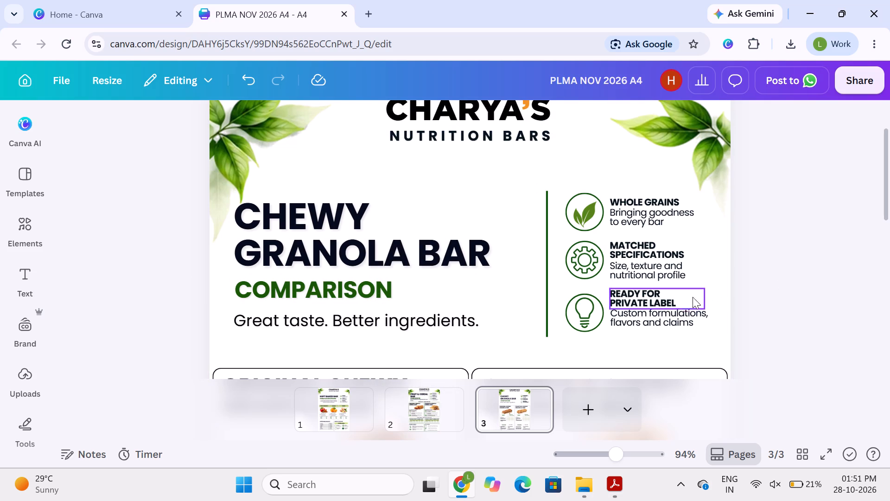
# Check the font sizes of page 3's callout heading and COMPARISON subtitle against page 2's COMPARISON subtitle and tagline.
pyautogui.click(668, 302)
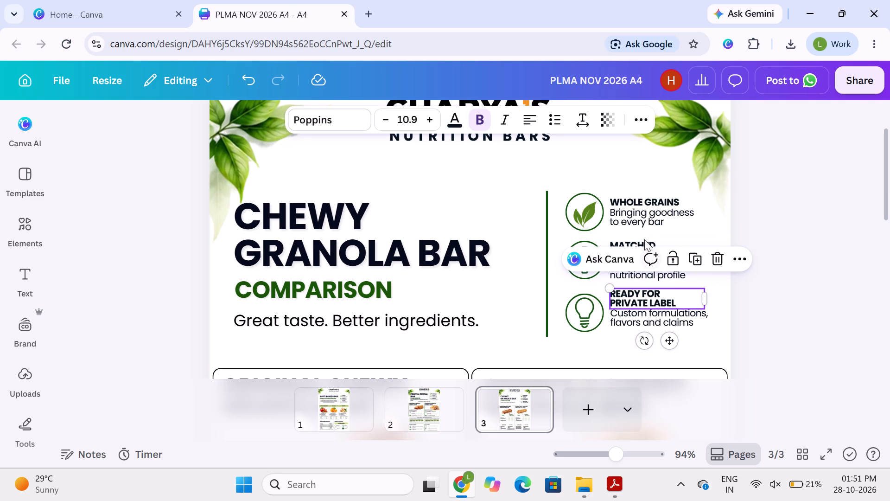
pyautogui.click(648, 198)
pyautogui.click(830, 270)
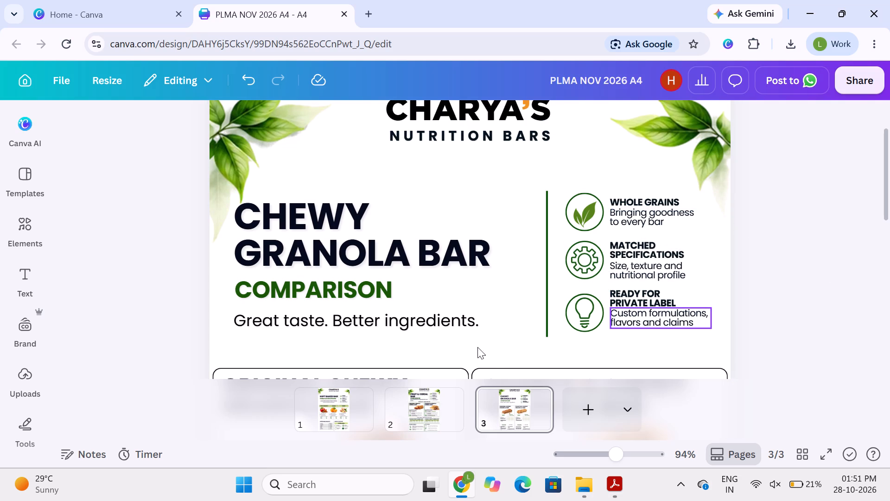
pyautogui.click(374, 277)
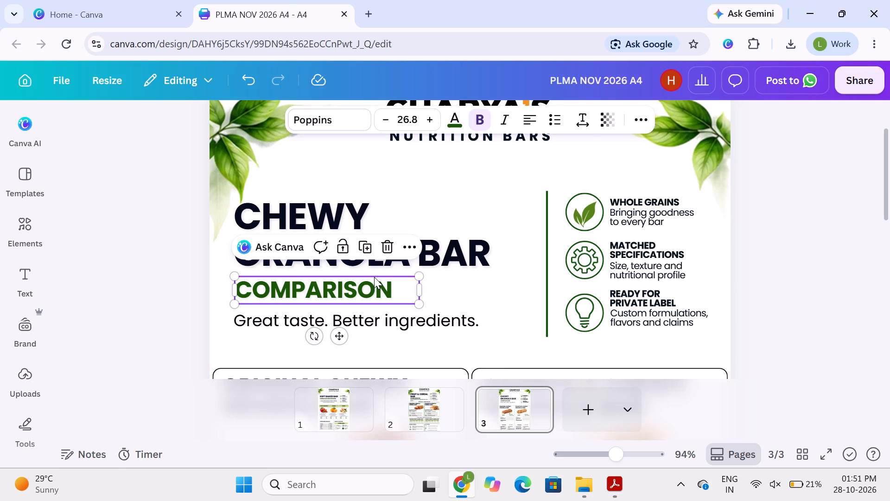
pyautogui.click(433, 415)
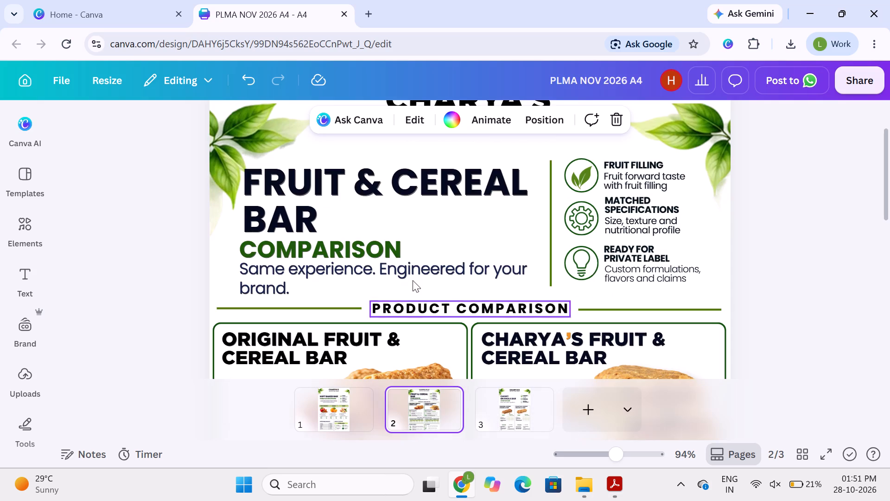
pyautogui.click(390, 252)
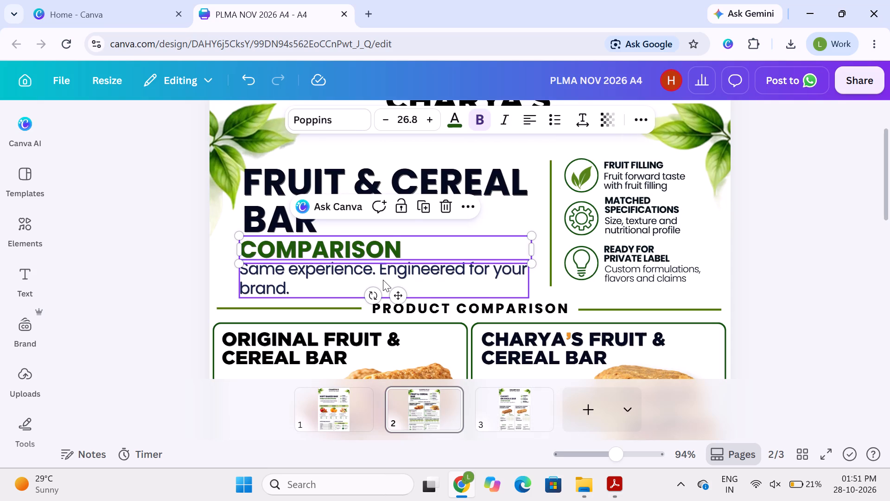
pyautogui.click(383, 280)
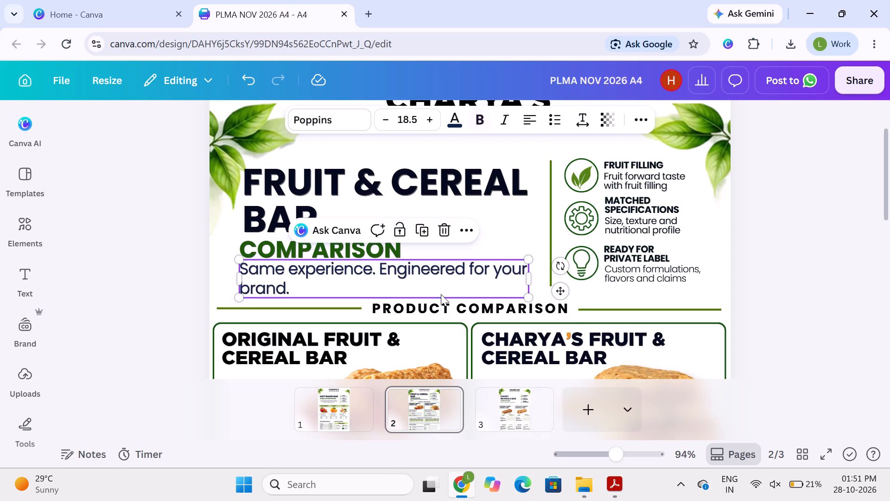
# Compare the product cards on page 3 with those on page 2, from card titles to product details.
pyautogui.click(527, 411)
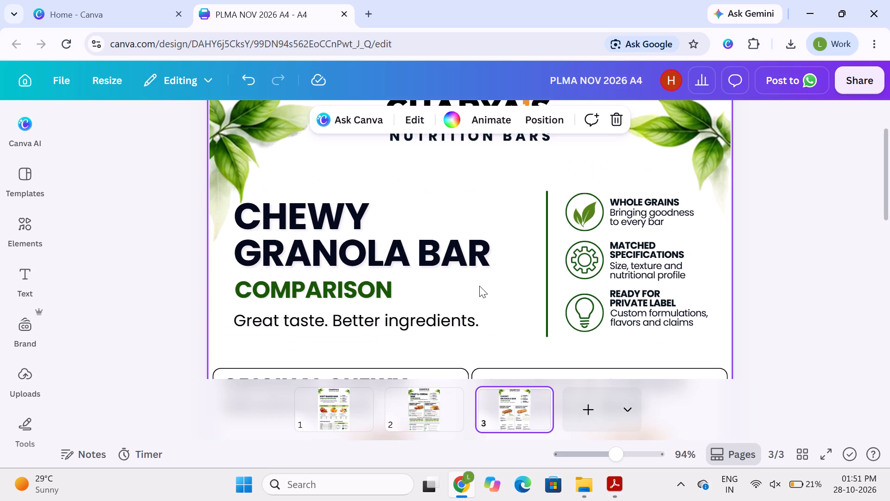
pyautogui.scroll(-2, 479, 286)
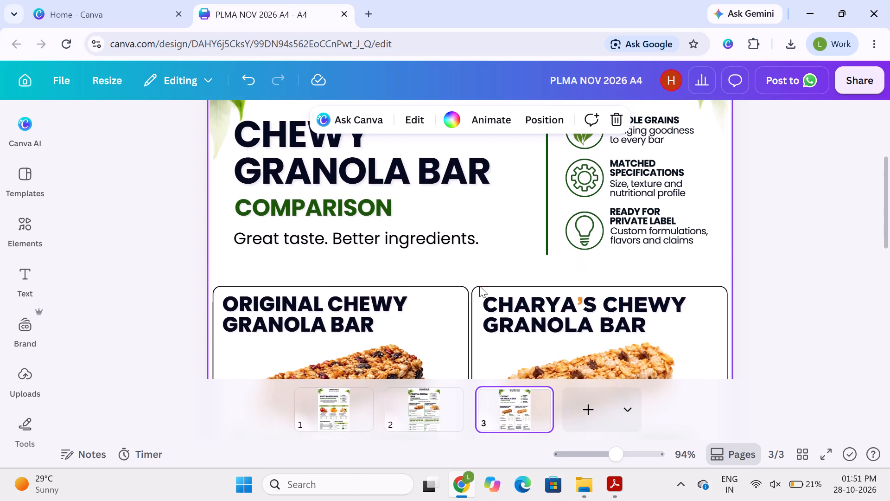
pyautogui.scroll(-4, 479, 286)
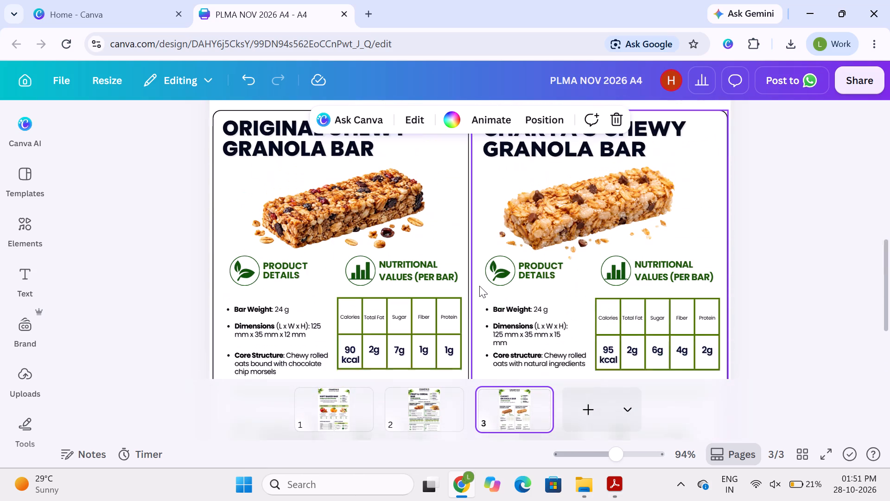
pyautogui.scroll(-1, 479, 286)
pyautogui.click(426, 404)
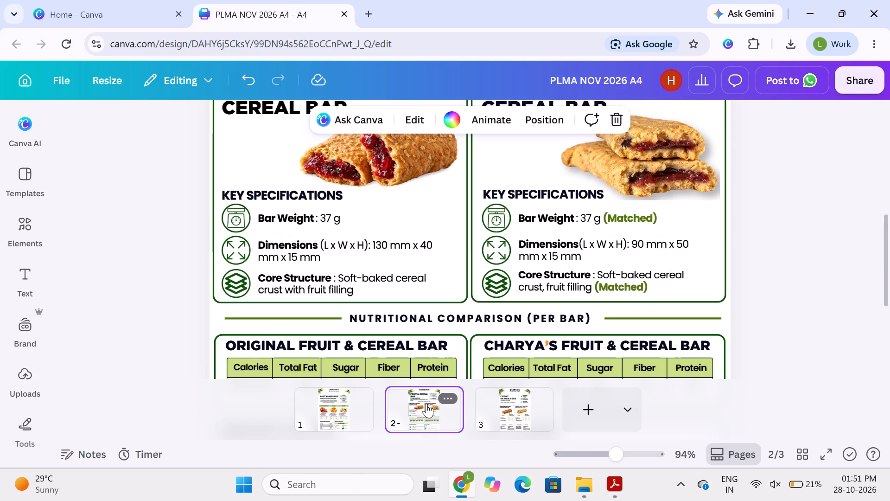
pyautogui.scroll(1, 467, 270)
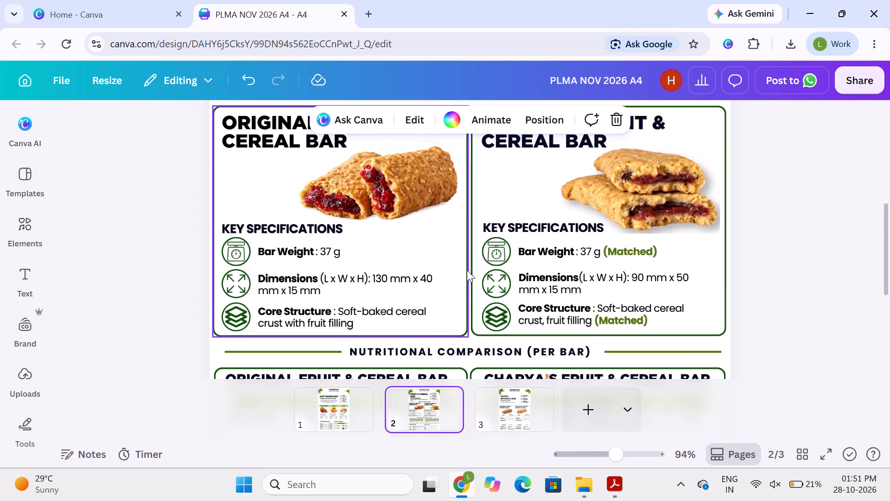
pyautogui.scroll(1, 467, 270)
pyautogui.click(521, 410)
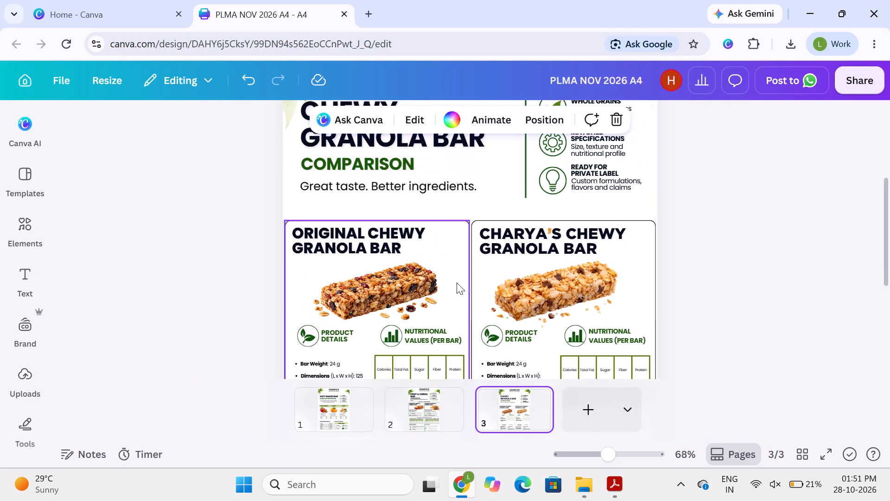
# Compare the full card layouts of pages 2 and 3, including nutrition values, sensory profile and key claims.
pyautogui.scroll(-1, 457, 283)
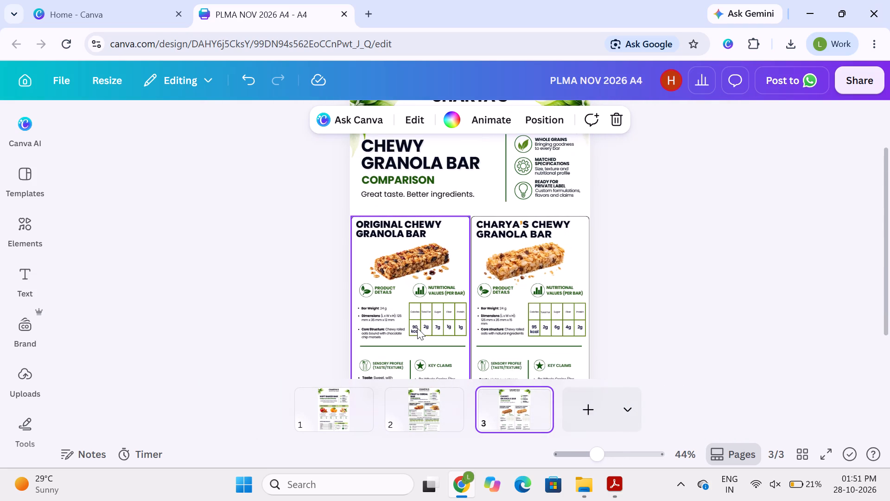
pyautogui.click(433, 406)
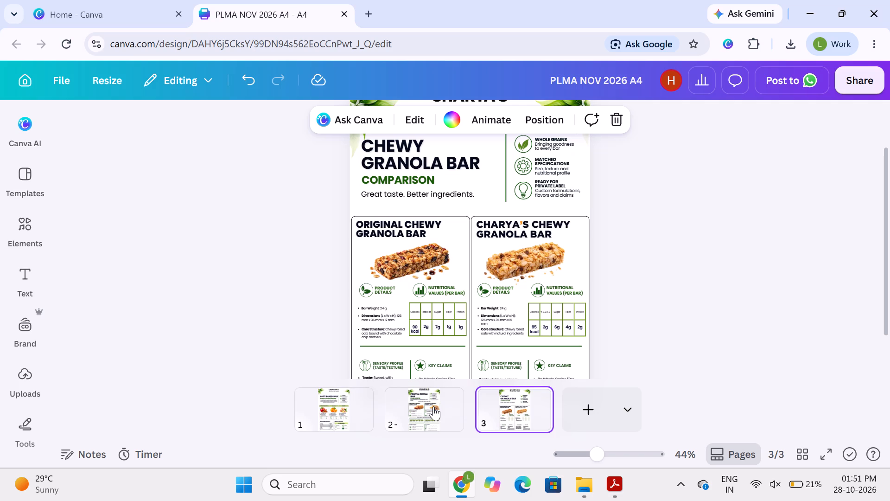
pyautogui.scroll(-1, 443, 373)
pyautogui.click(496, 412)
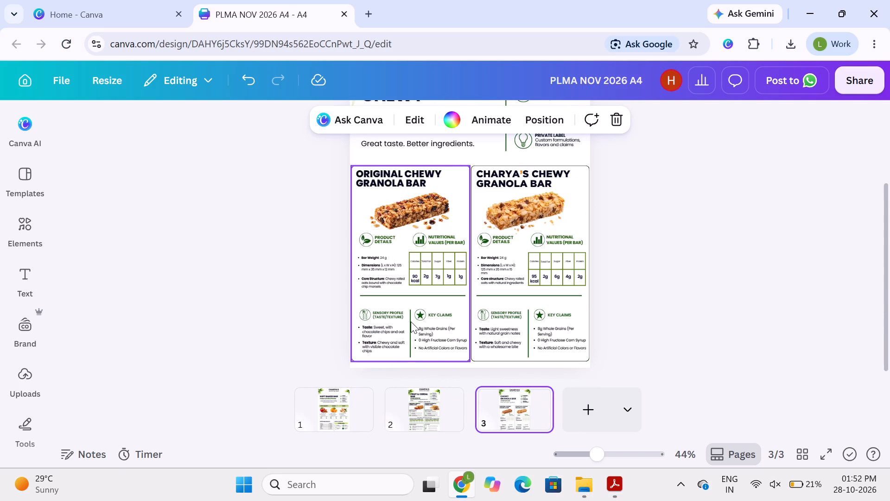
pyautogui.click(428, 412)
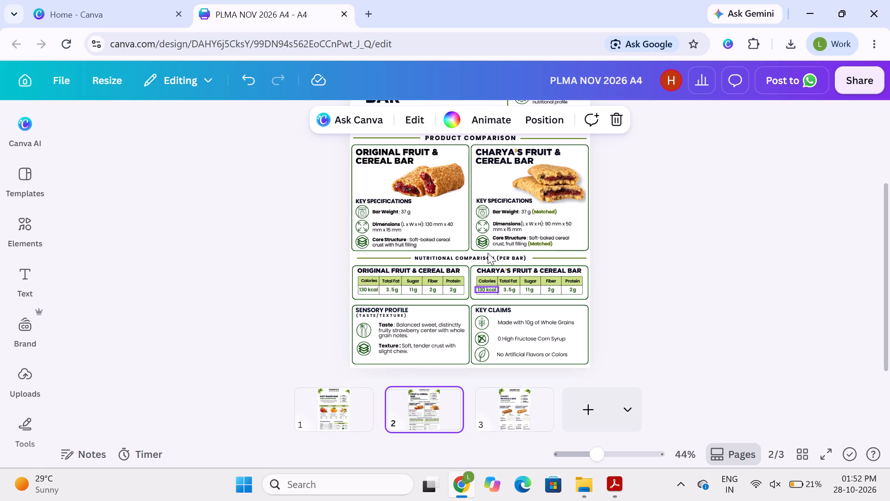
pyautogui.click(507, 399)
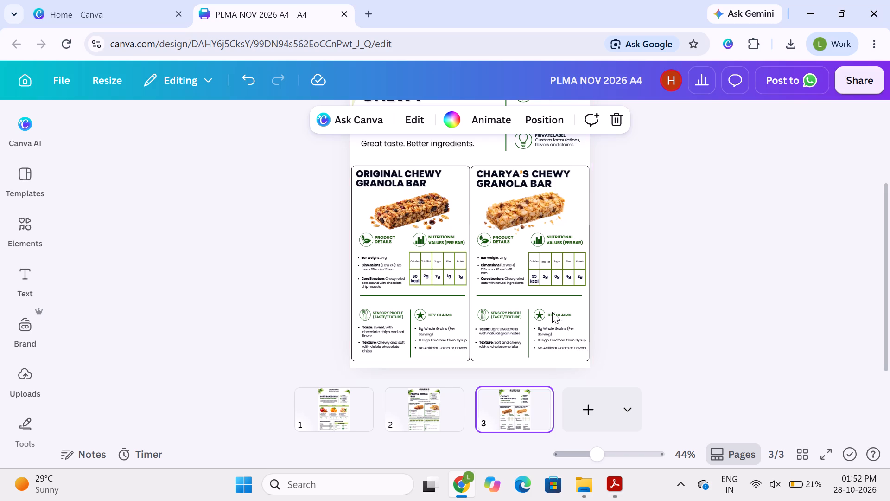
pyautogui.click(437, 409)
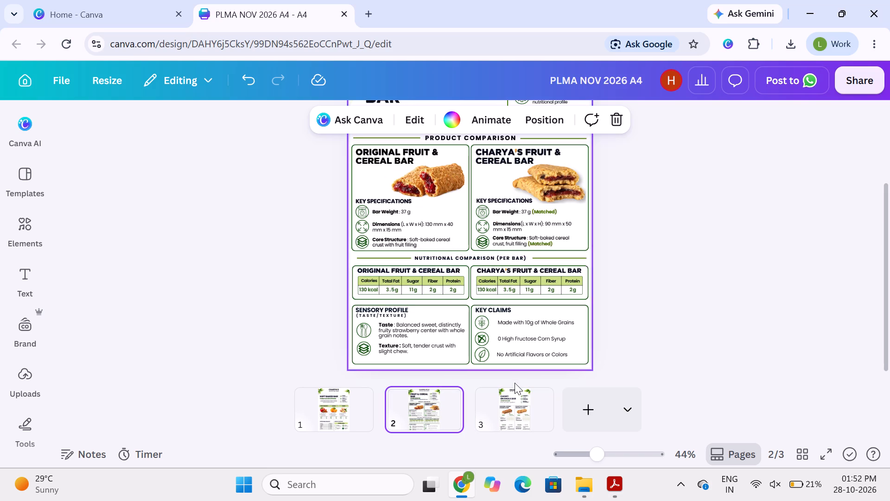
pyautogui.click(513, 401)
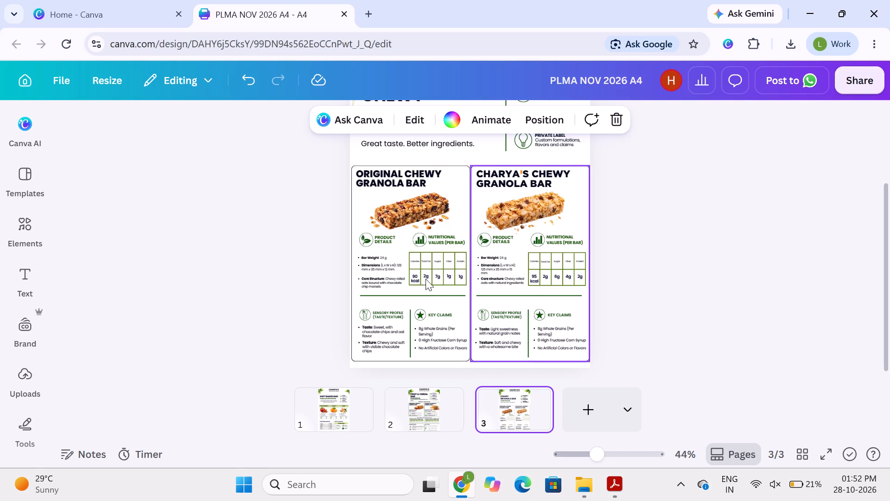
pyautogui.click(445, 430)
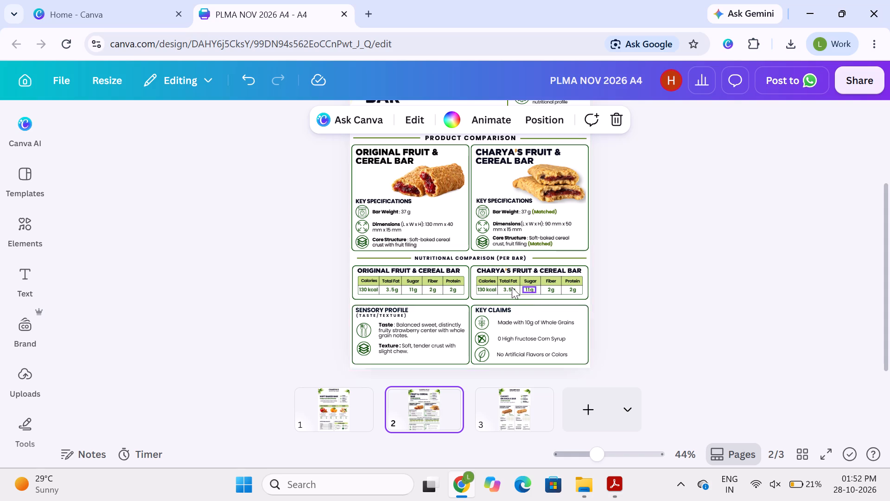
pyautogui.click(520, 407)
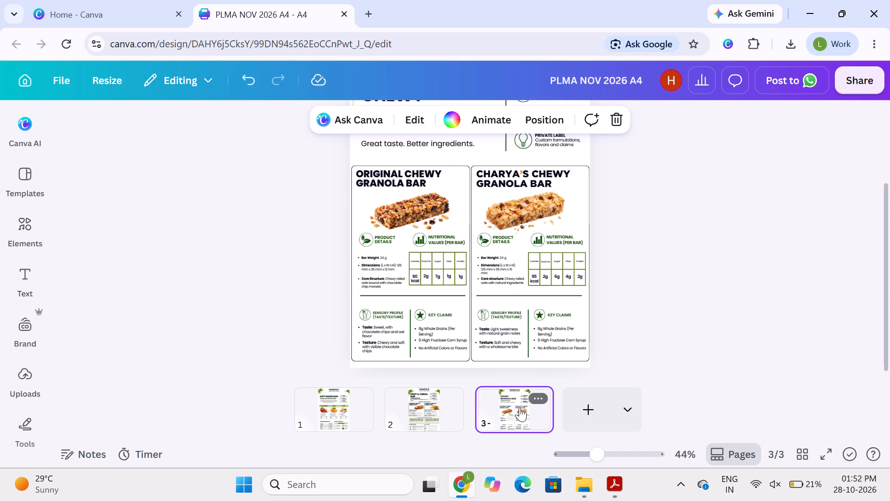
pyautogui.click(432, 404)
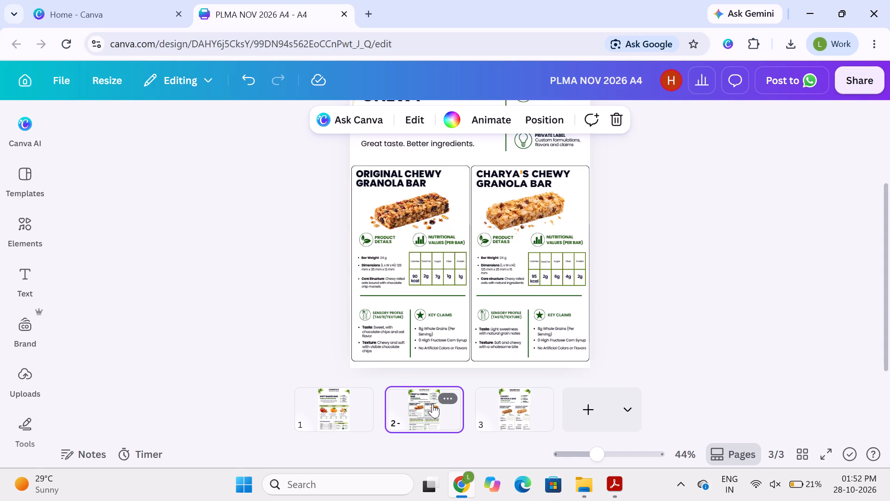
# Compare page 1's layout, heading block and feature callouts with those on pages 2 and 3.
pyautogui.click(355, 402)
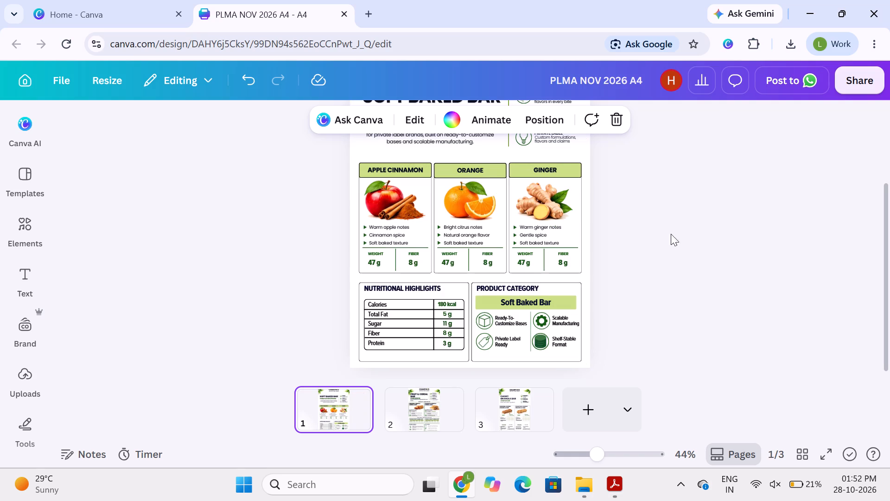
pyautogui.scroll(2, 616, 247)
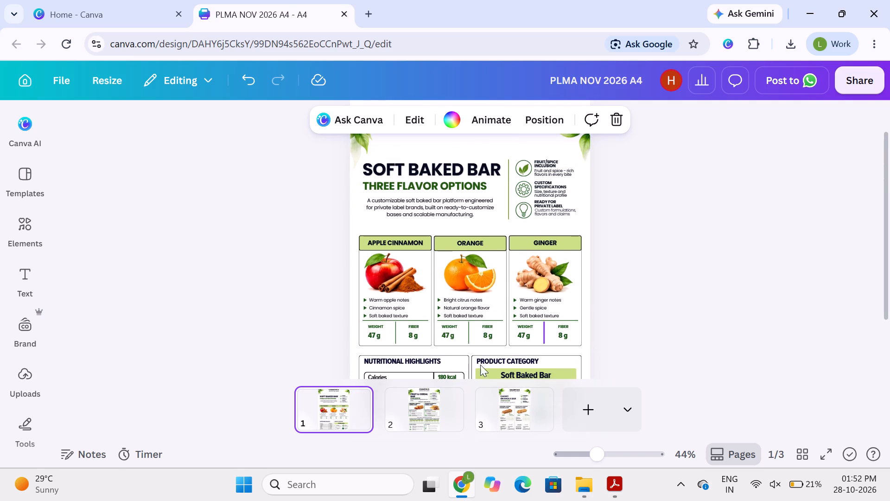
pyautogui.click(439, 396)
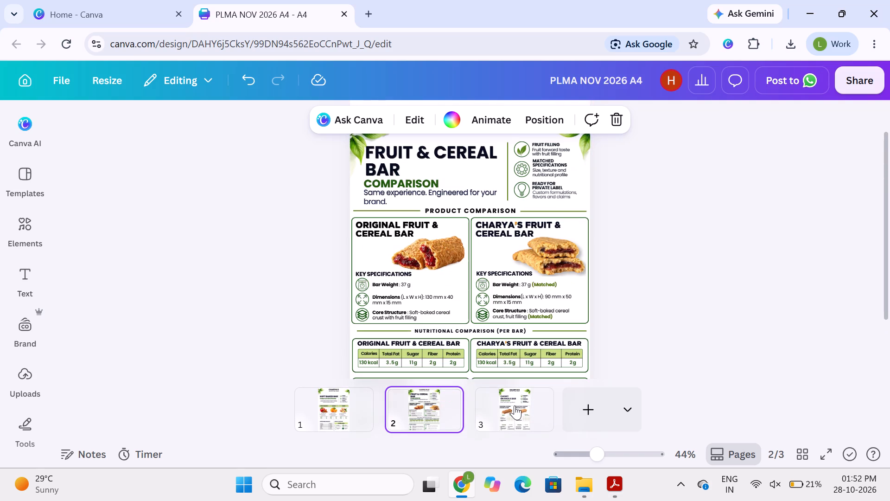
pyautogui.click(515, 405)
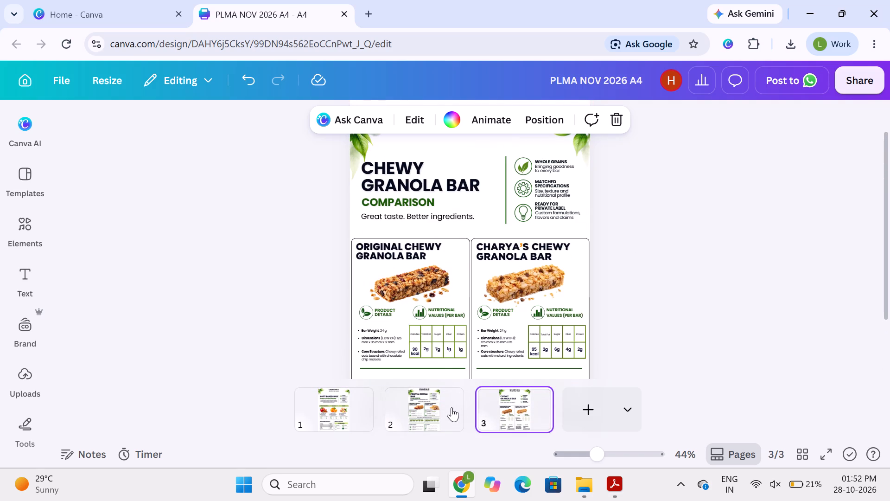
pyautogui.click(448, 407)
pyautogui.click(352, 411)
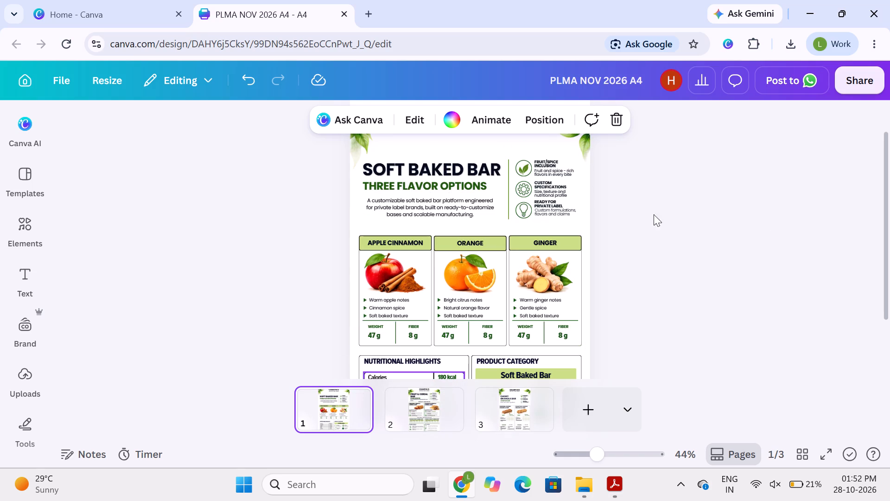
pyautogui.click(437, 411)
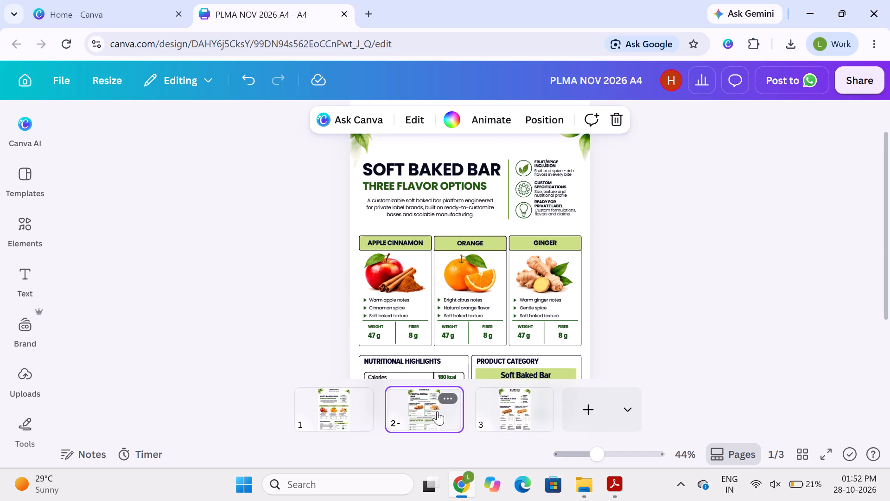
pyautogui.click(516, 411)
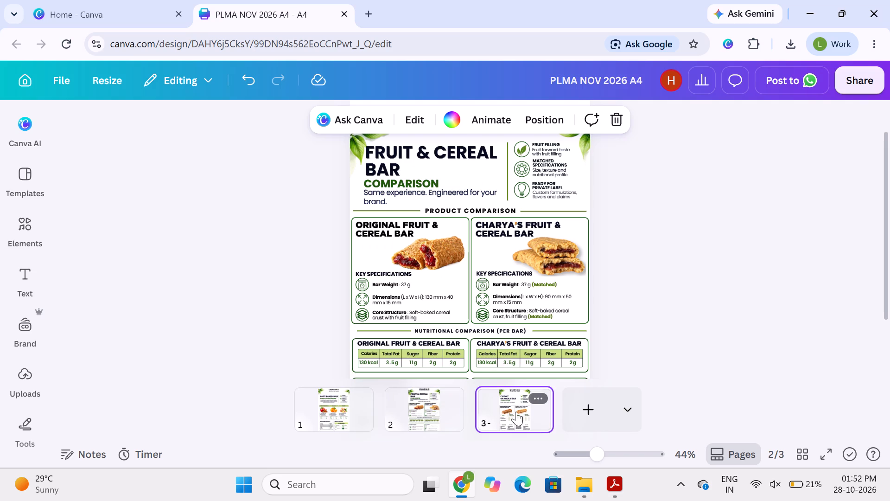
# Group the READY FOR PRIVATE LABEL heading with its description text in page 3's feature callouts.
pyautogui.click(549, 209)
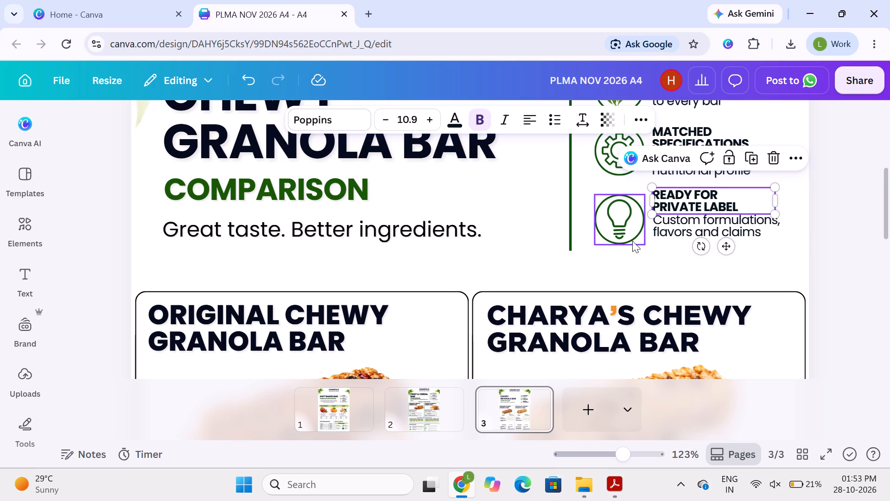
pyautogui.click(816, 254)
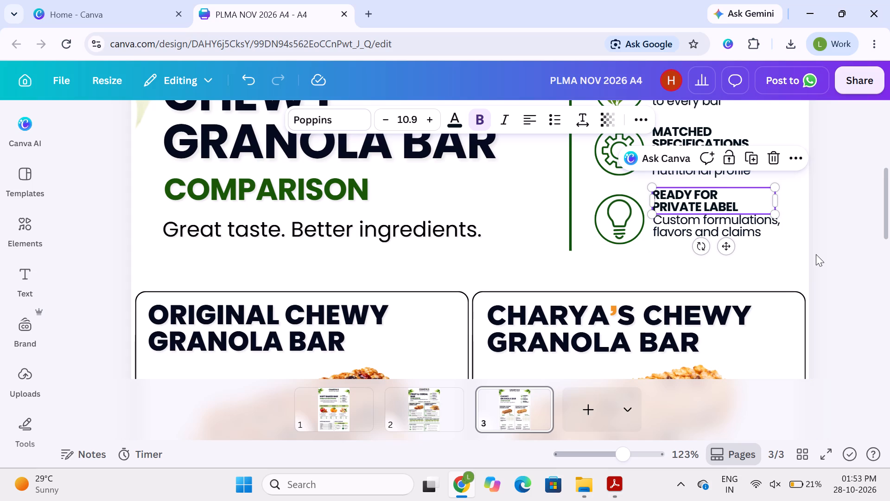
pyautogui.scroll(2, 816, 254)
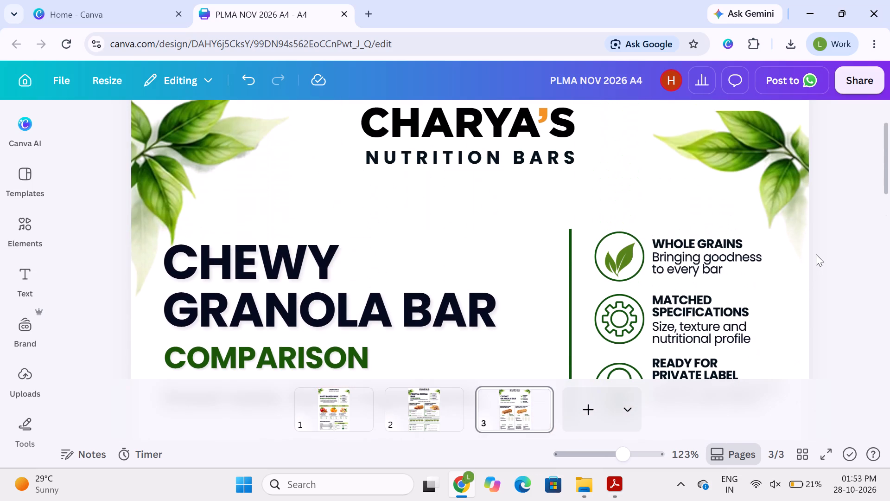
pyautogui.scroll(-2, 816, 254)
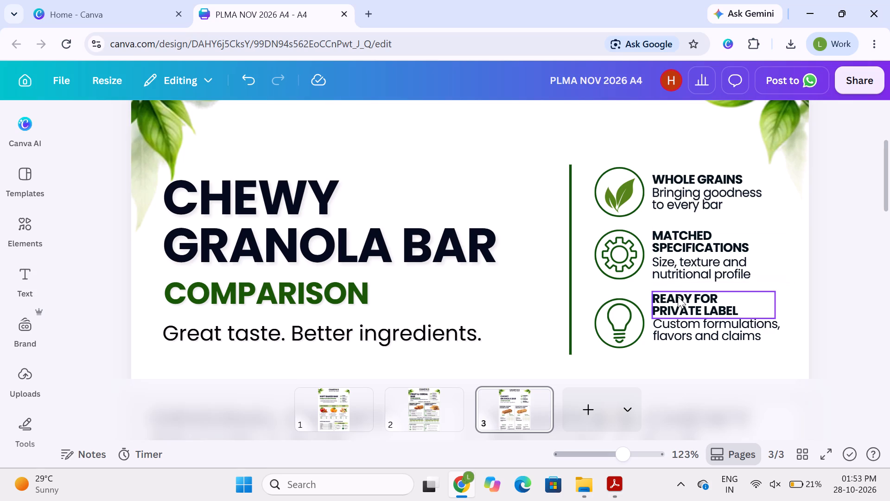
pyautogui.click(677, 298)
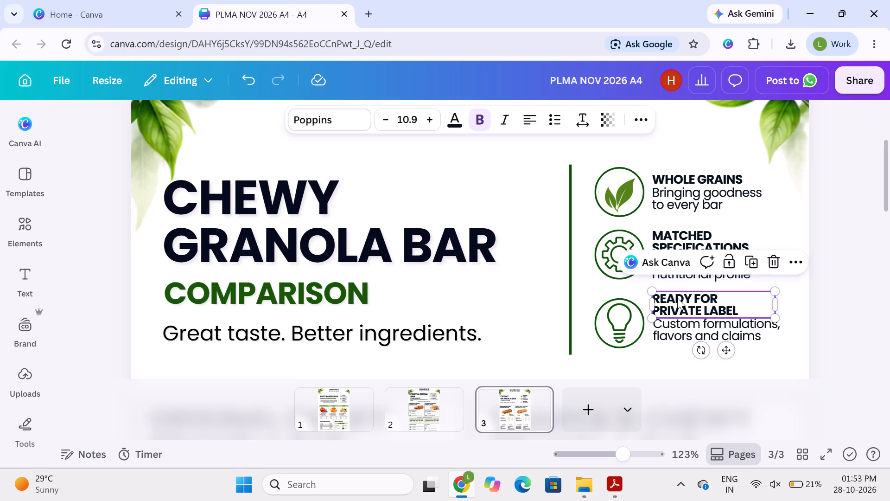
pyautogui.keyDown('shift'); pyautogui.click(675, 325); pyautogui.keyUp('shift')
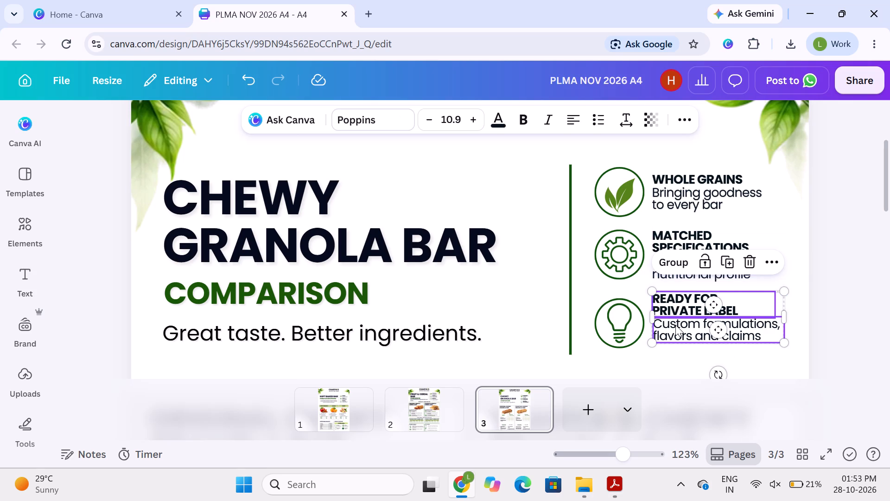
pyautogui.click(682, 265)
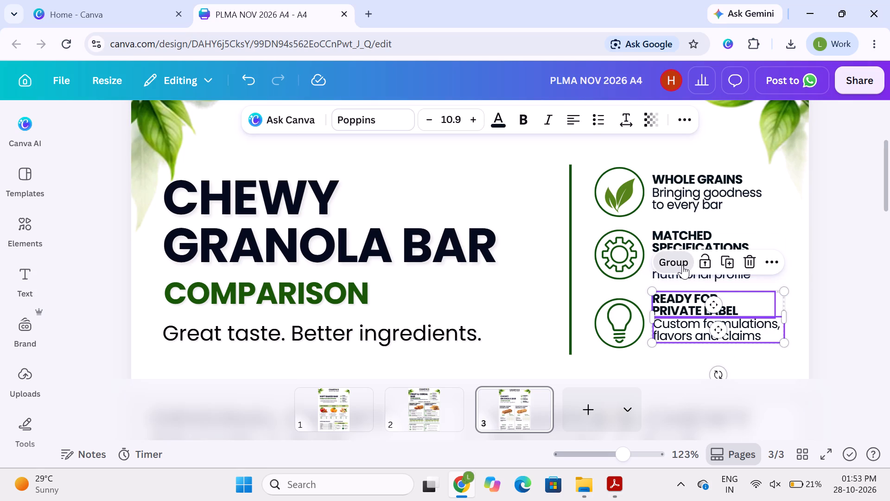
pyautogui.press('Down')
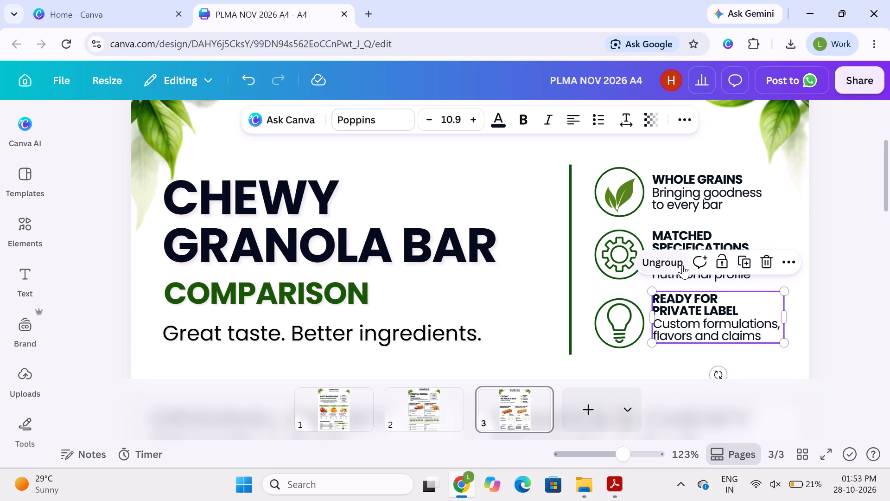
# Group the light bulb and its surrounding circle in page 3's READY FOR PRIVATE LABEL callout.
pyautogui.click(618, 298)
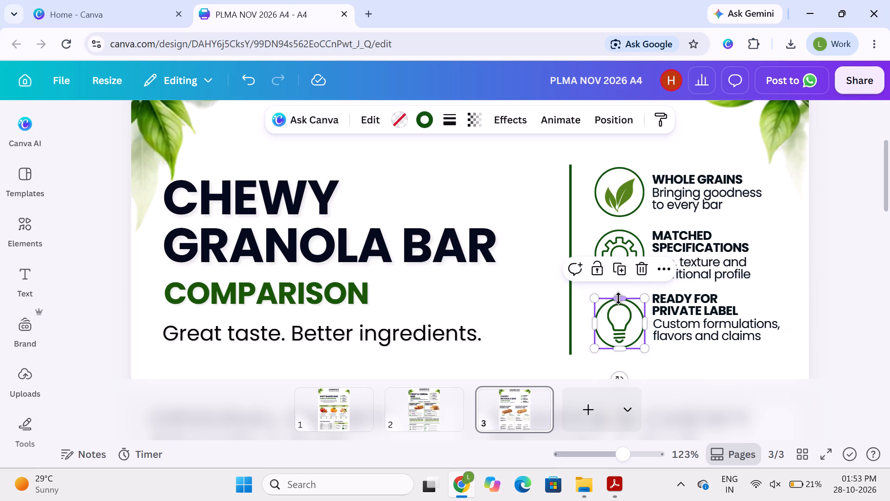
pyautogui.keyDown('shift'); pyautogui.click(618, 312); pyautogui.keyUp('shift')
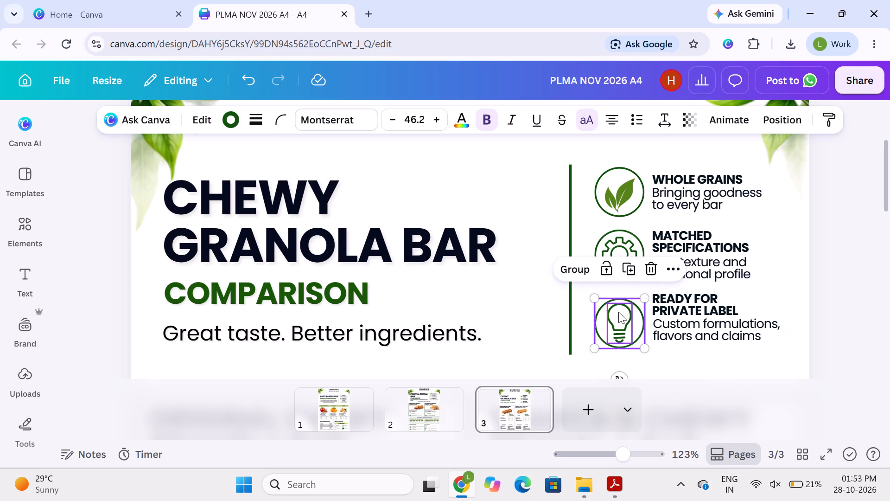
pyautogui.click(572, 265)
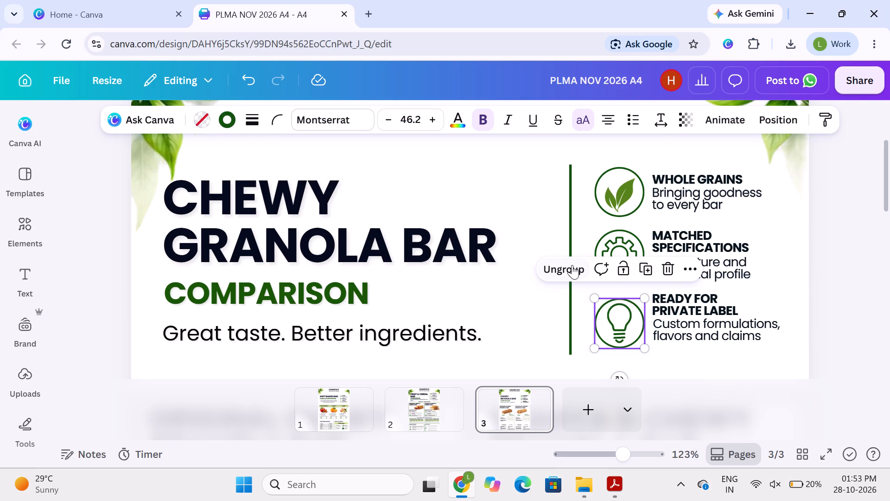
# Align the light bulb icon group and the READY FOR PRIVATE LABEL text group on page 3 to their vertical middle.
pyautogui.keyDown('shift'); pyautogui.click(736, 323); pyautogui.keyUp('shift')
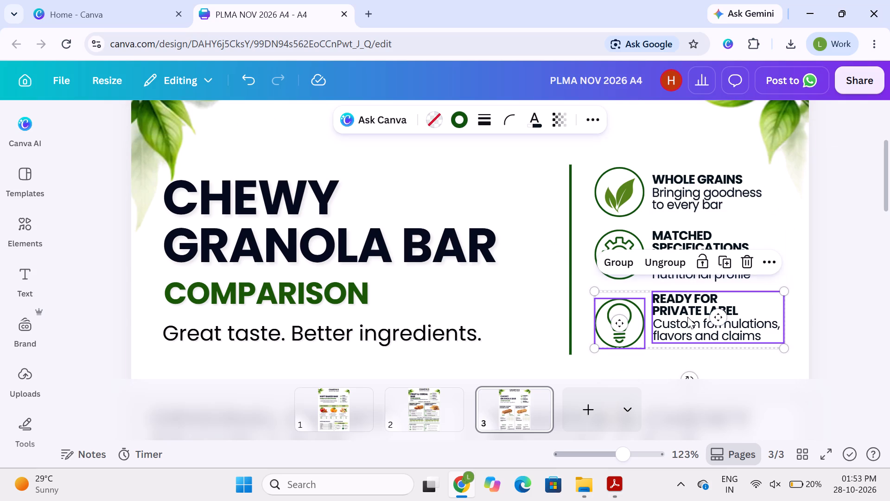
pyautogui.click(765, 255)
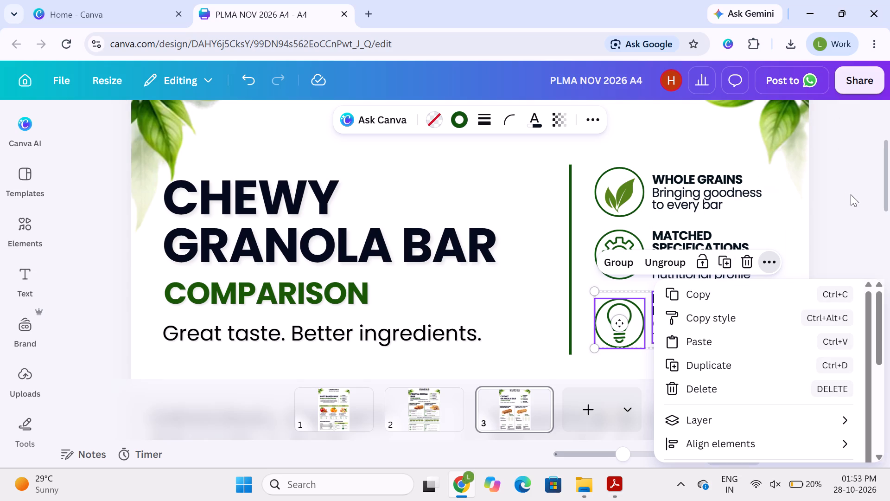
pyautogui.click(590, 119)
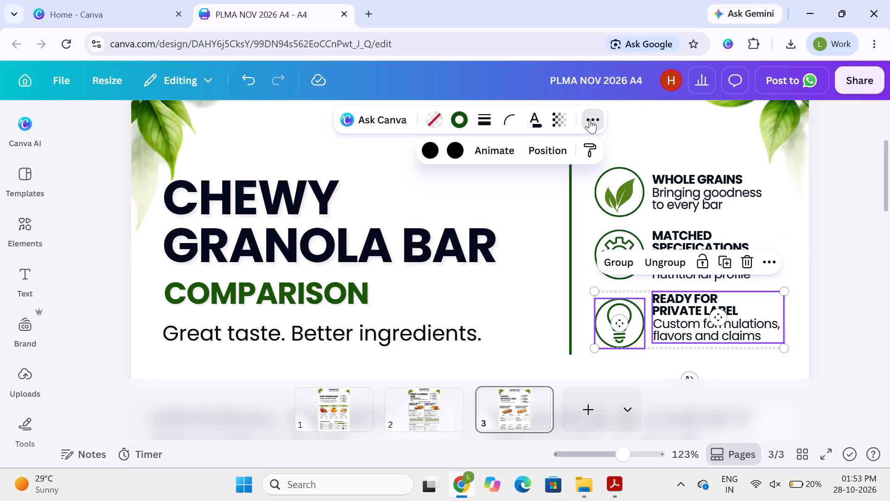
pyautogui.click(554, 151)
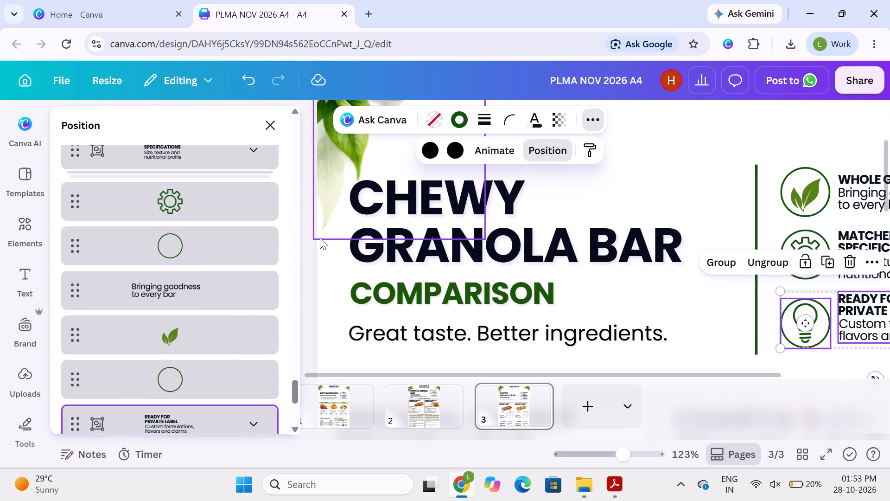
pyautogui.scroll(-4, 123, 267)
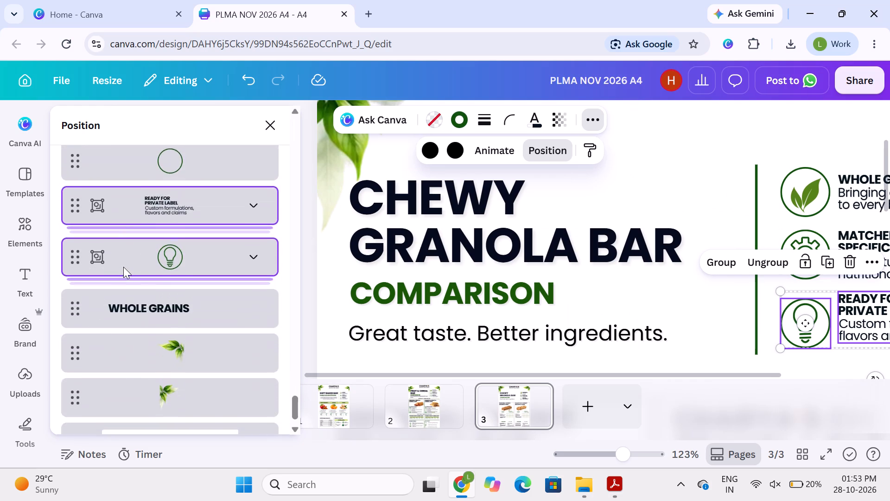
pyautogui.scroll(10, 123, 267)
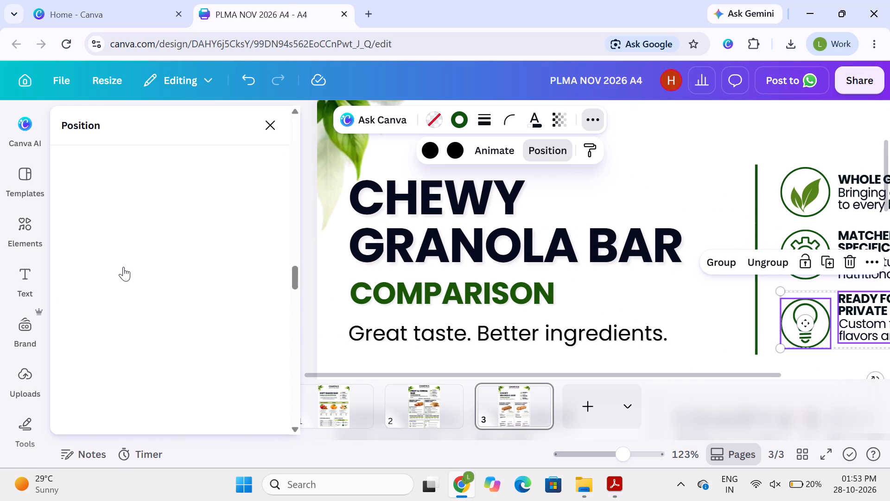
pyautogui.scroll(6, 123, 267)
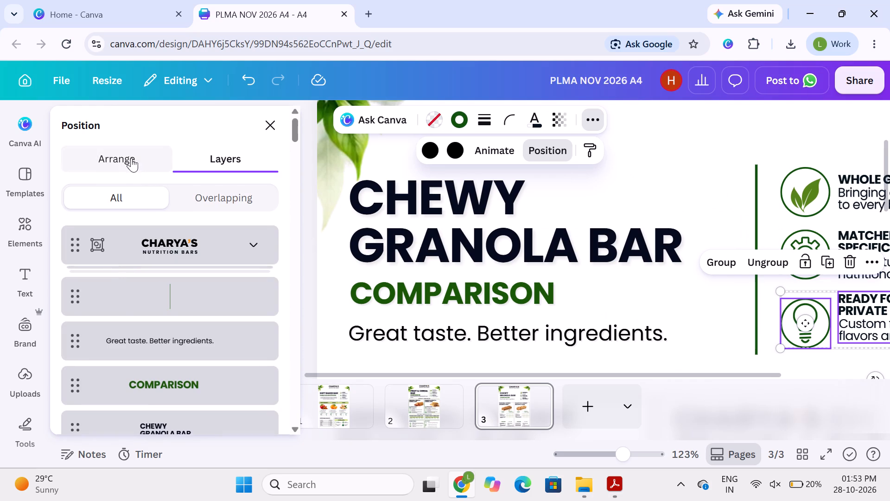
pyautogui.click(129, 157)
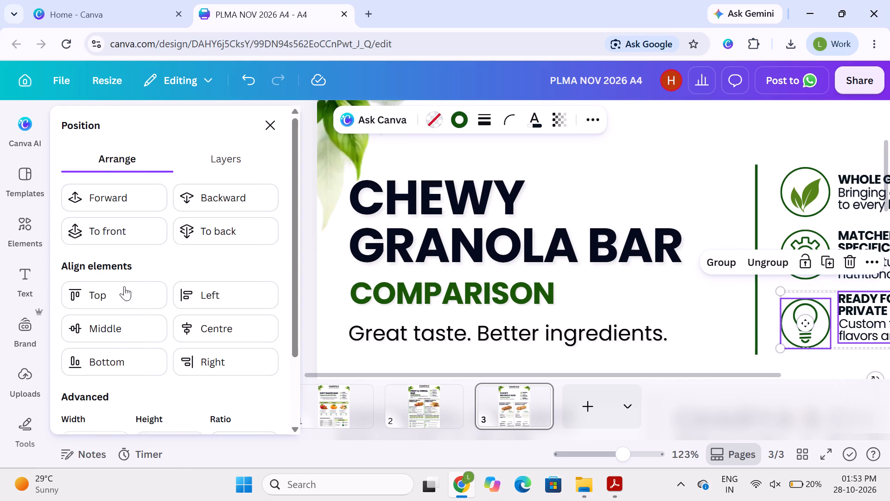
pyautogui.click(114, 331)
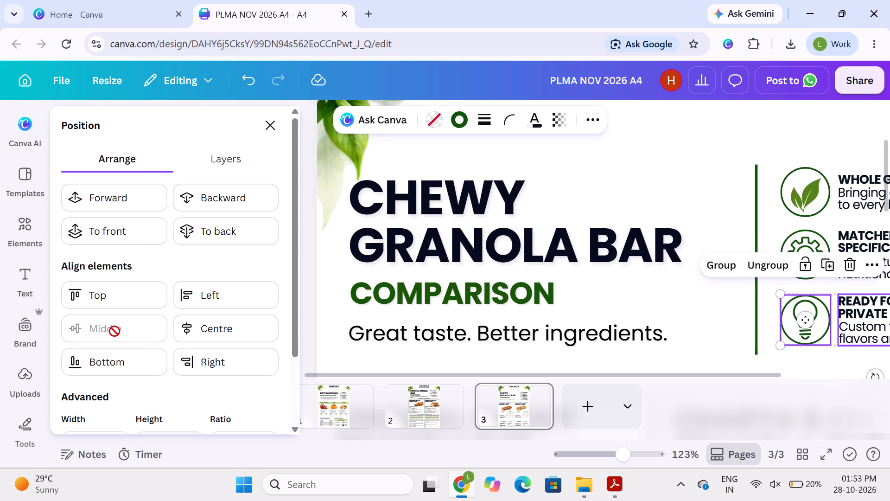
# Group the READY FOR PRIVATE LABEL heading with its description text on page 1.
pyautogui.click(436, 403)
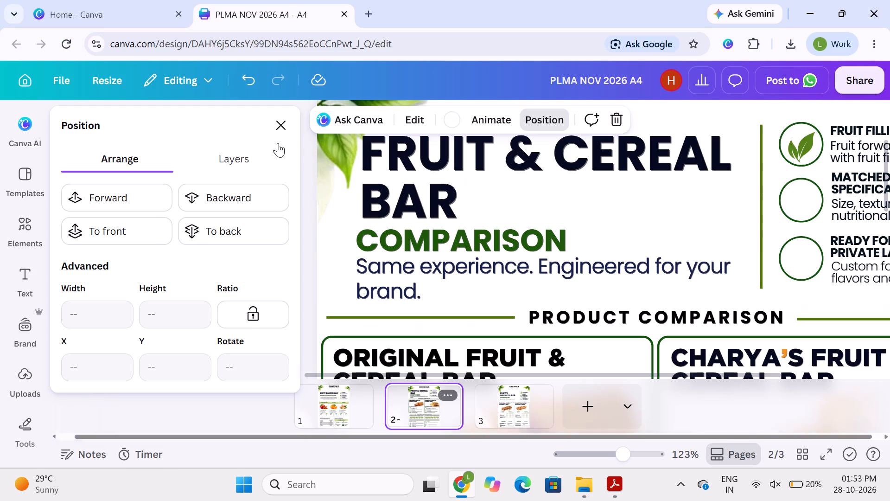
pyautogui.click(280, 125)
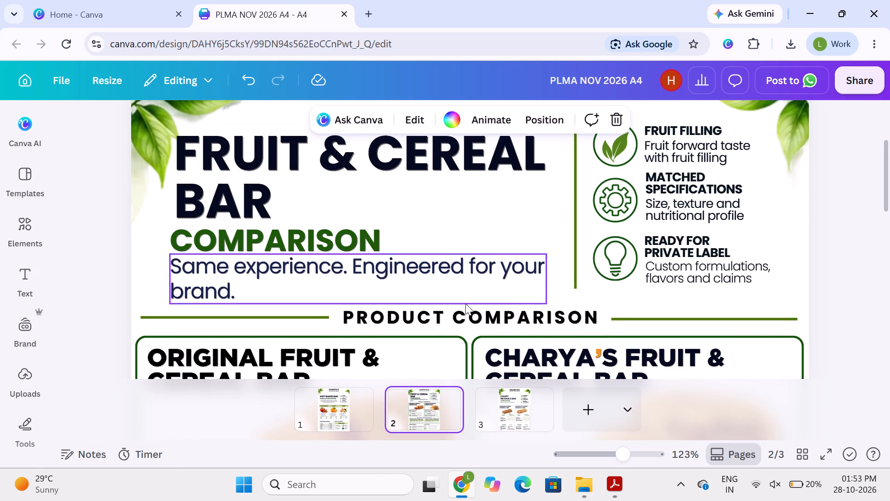
pyautogui.click(506, 414)
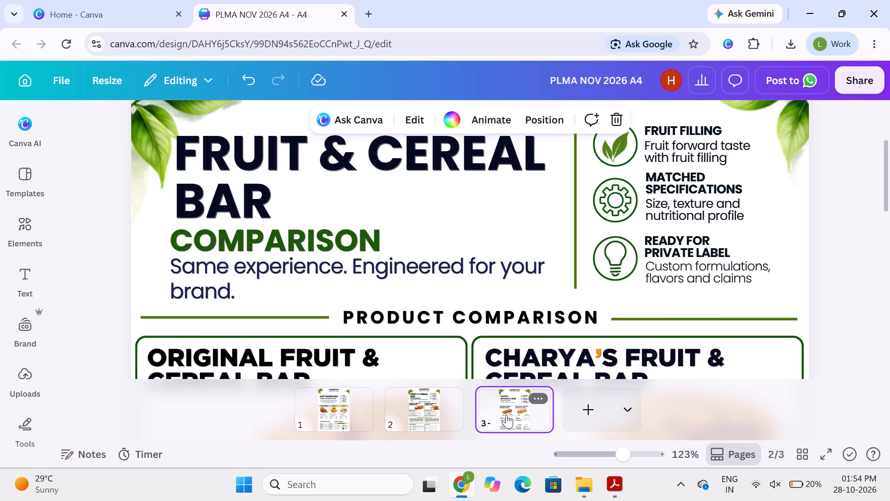
pyautogui.click(354, 398)
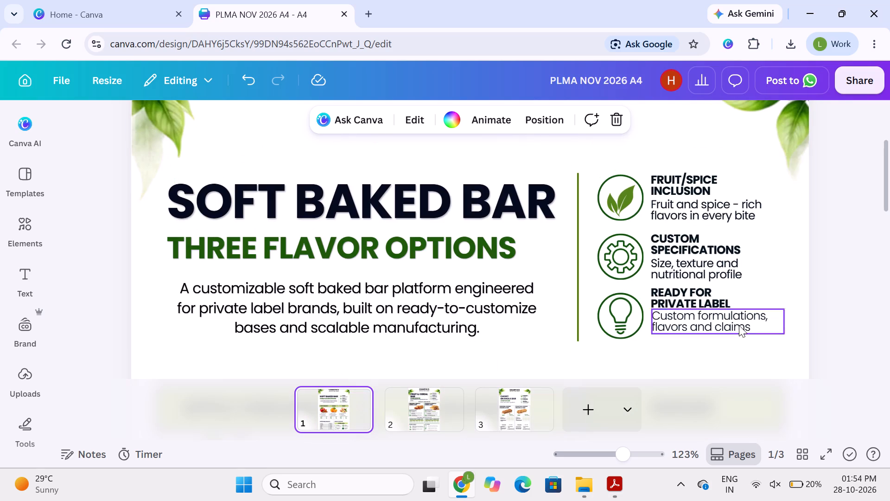
pyautogui.keyDown('shift'); pyautogui.click(719, 298); pyautogui.keyUp('shift')
pyautogui.keyDown('shift'); pyautogui.click(713, 320); pyautogui.keyUp('shift')
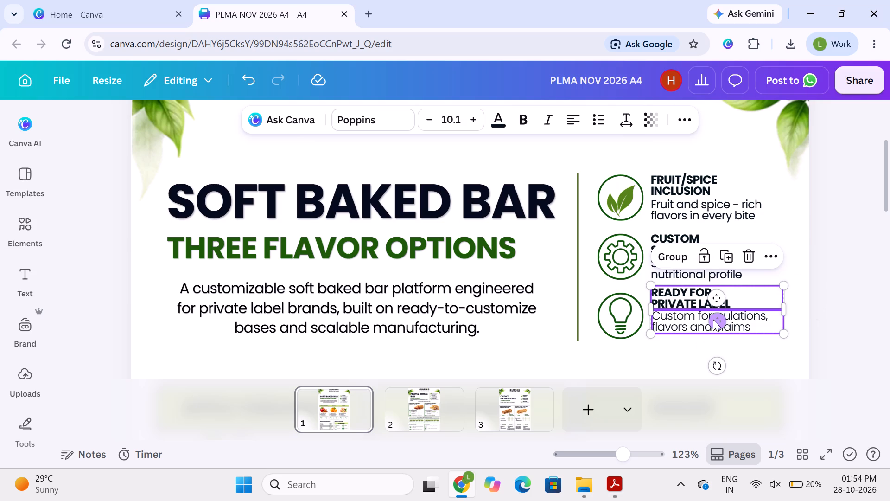
pyautogui.click(679, 257)
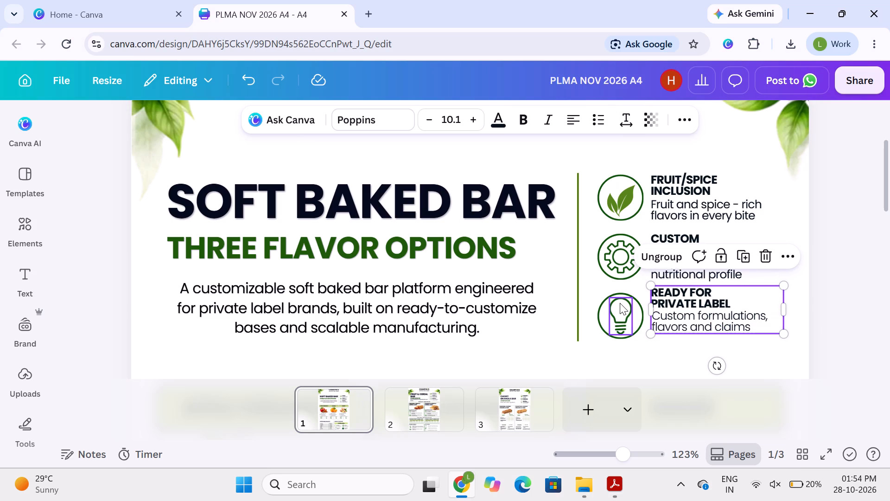
# Group the light bulb and its surrounding circle in page 1's READY FOR PRIVATE LABEL callout.
pyautogui.keyDown('shift'); pyautogui.click(620, 303); pyautogui.keyUp('shift')
pyautogui.keyDown('shift'); pyautogui.click(599, 313); pyautogui.keyUp('shift')
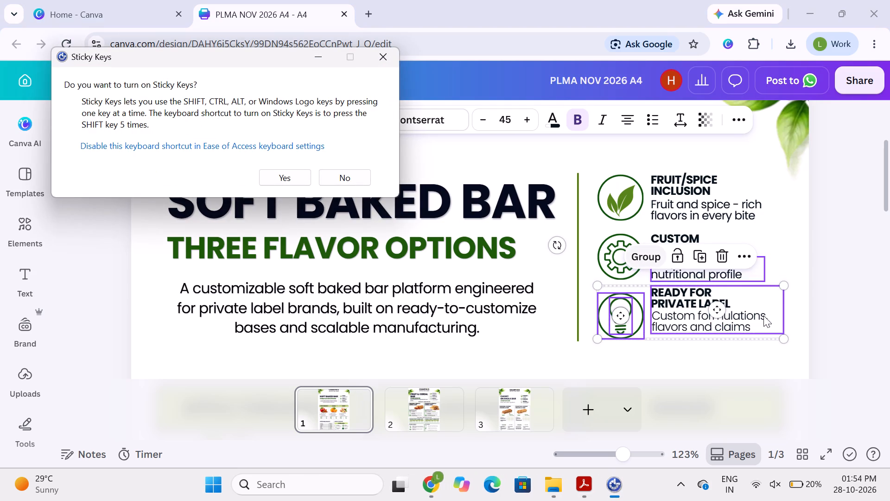
pyautogui.click(820, 275)
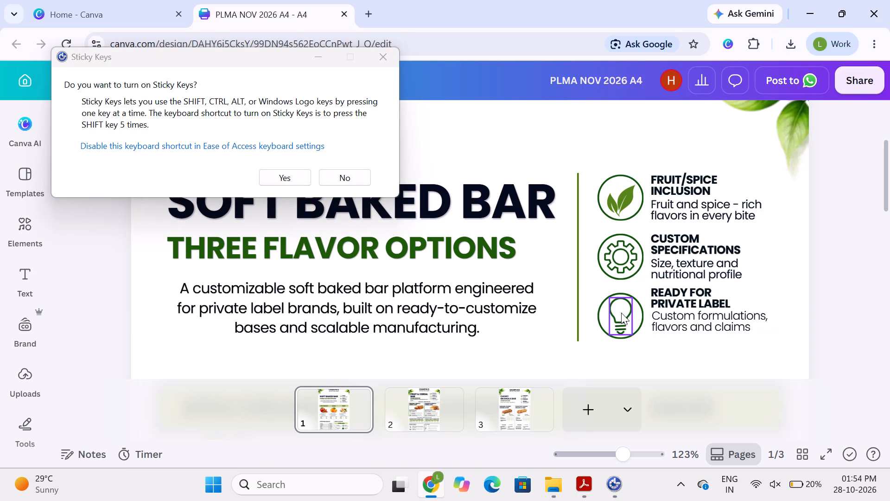
pyautogui.click(621, 313)
pyautogui.keyDown('shift'); pyautogui.click(602, 319); pyautogui.keyUp('shift')
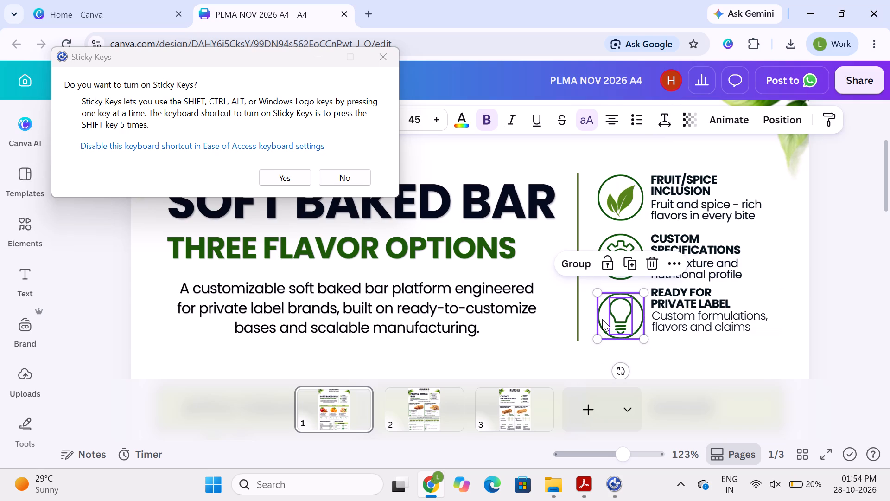
pyautogui.click(586, 264)
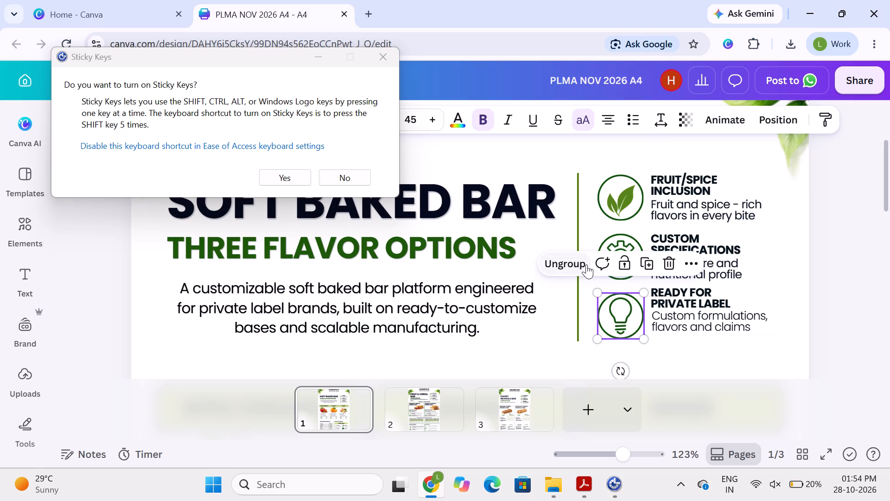
# Align the light bulb icon group and the READY FOR PRIVATE LABEL text group on page 1 to their vertical middle.
pyautogui.keyDown('shift'); pyautogui.click(695, 296); pyautogui.keyUp('shift')
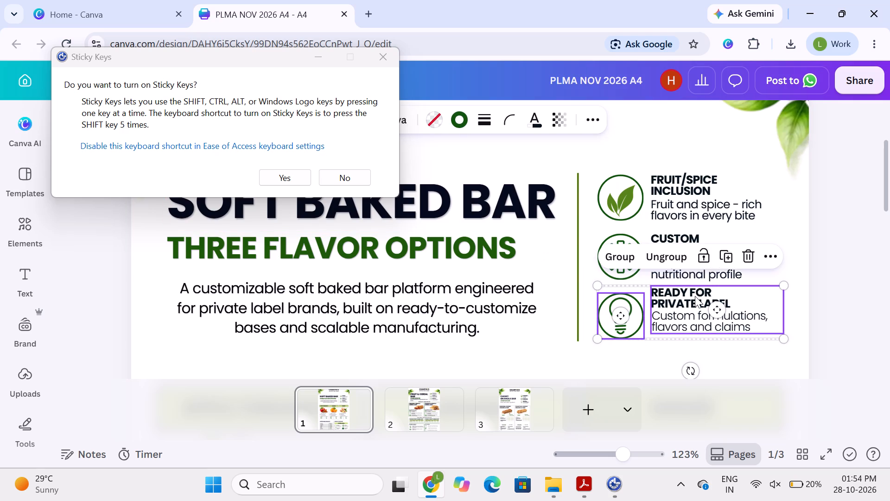
pyautogui.click(593, 120)
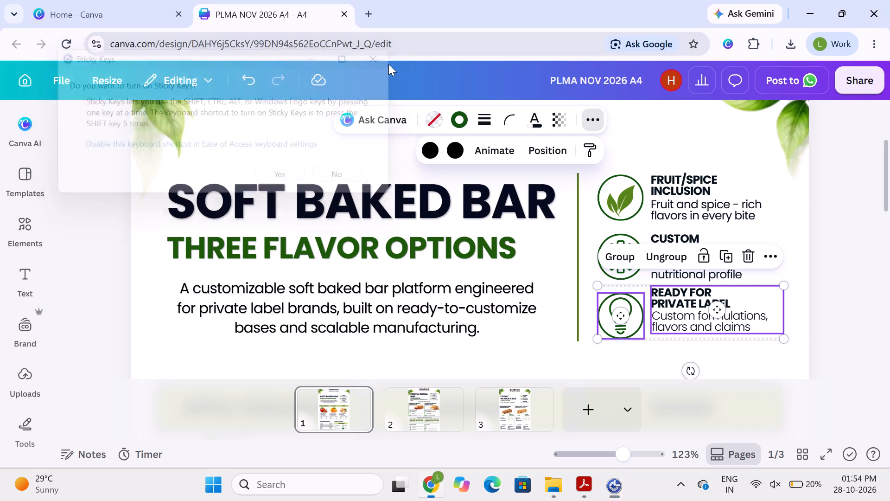
pyautogui.click(547, 143)
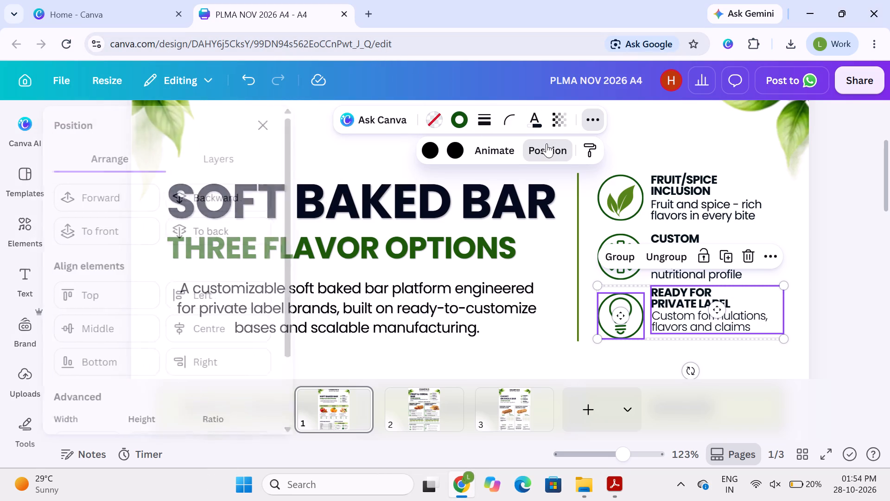
pyautogui.click(109, 319)
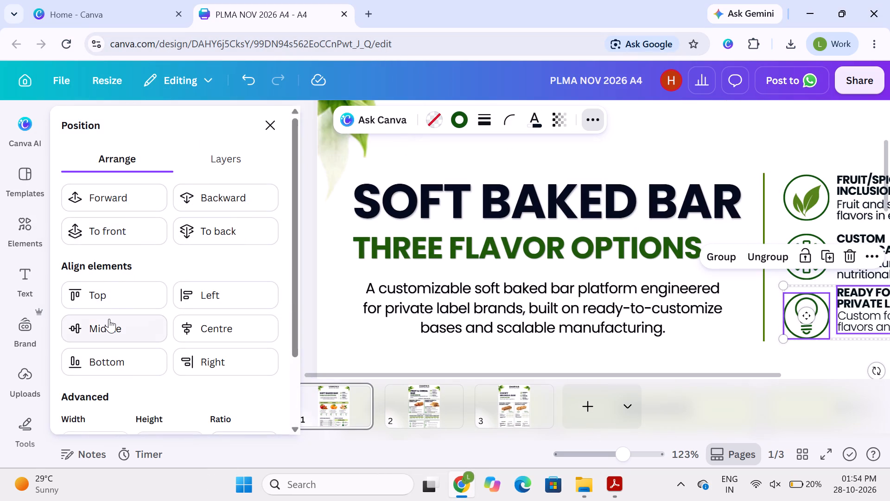
pyautogui.click(807, 135)
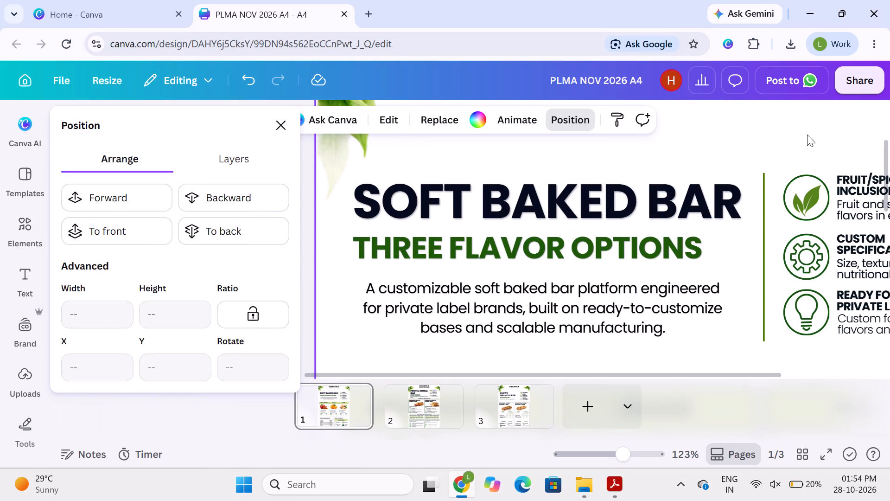
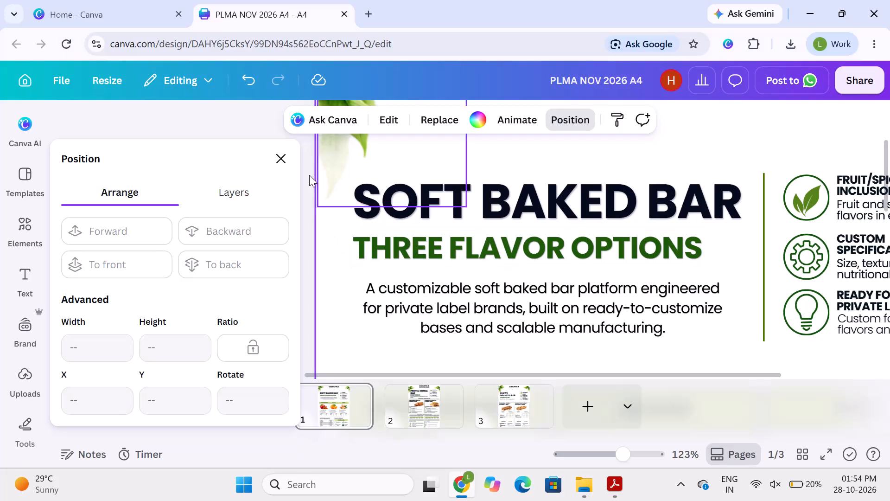
# Review page 1's callouts and flavor cards, and compare the lower sections of pages 2 and 3.
pyautogui.click(282, 159)
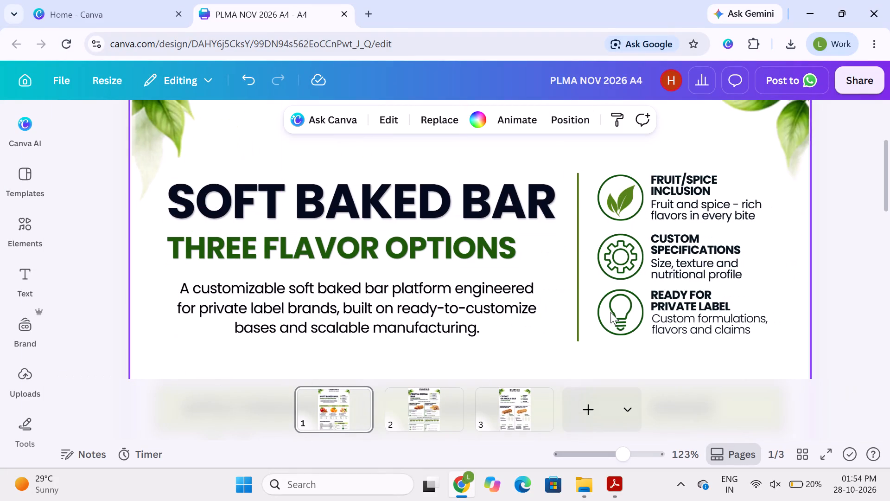
pyautogui.click(839, 277)
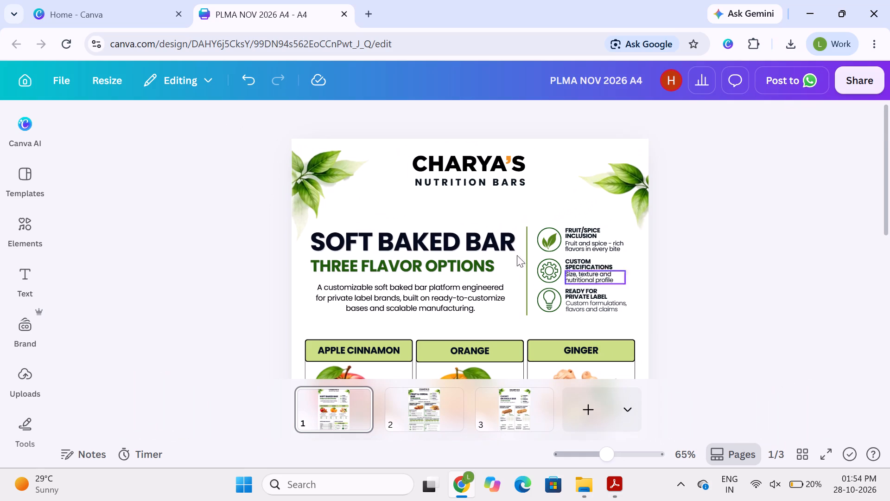
pyautogui.click(219, 287)
pyautogui.scroll(-4, 219, 287)
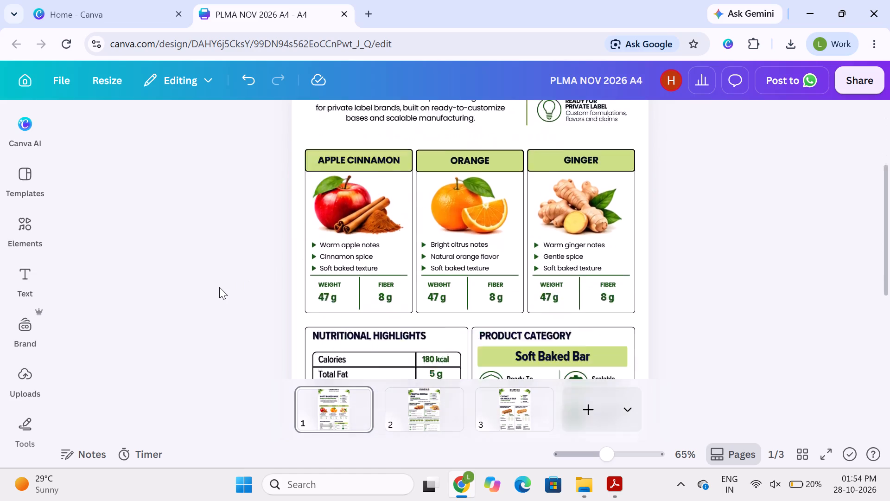
pyautogui.scroll(-1, 219, 287)
pyautogui.click(413, 394)
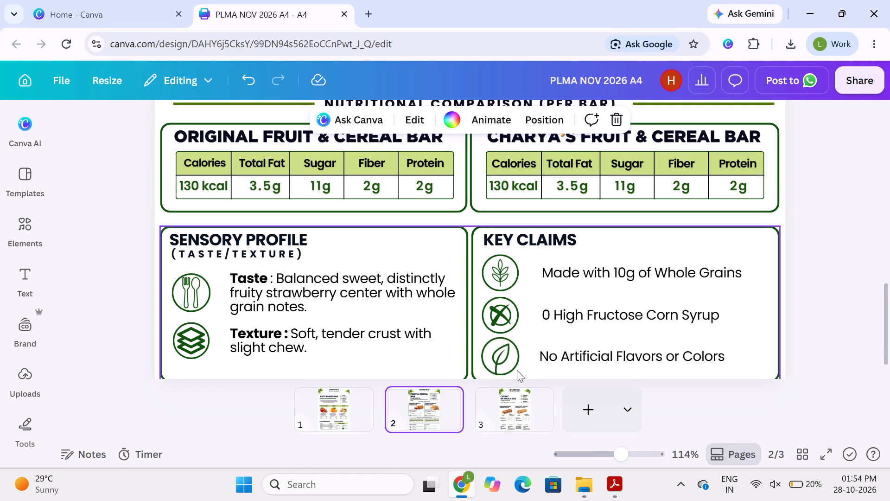
pyautogui.scroll(-2, 519, 310)
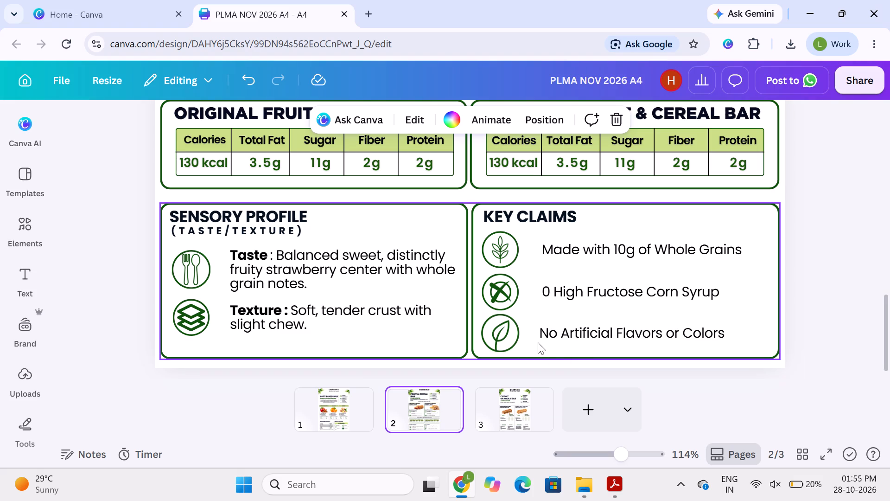
pyautogui.scroll(-1, 538, 342)
pyautogui.click(514, 408)
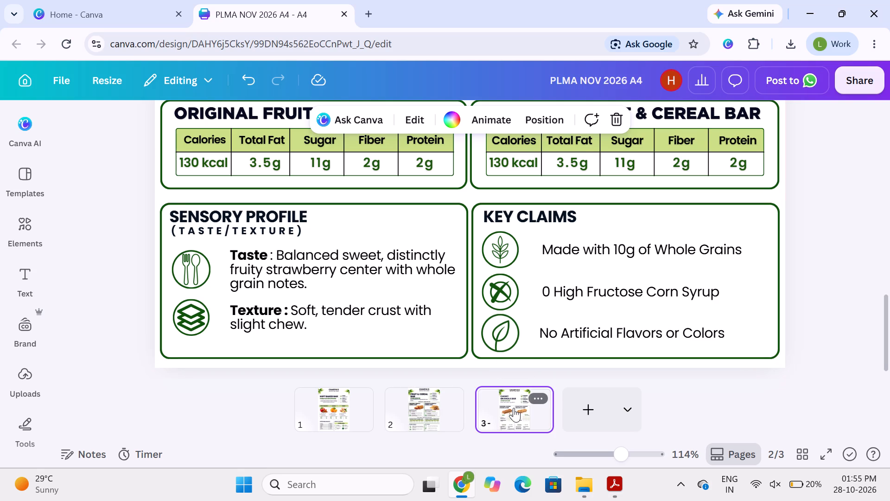
pyautogui.click(514, 408)
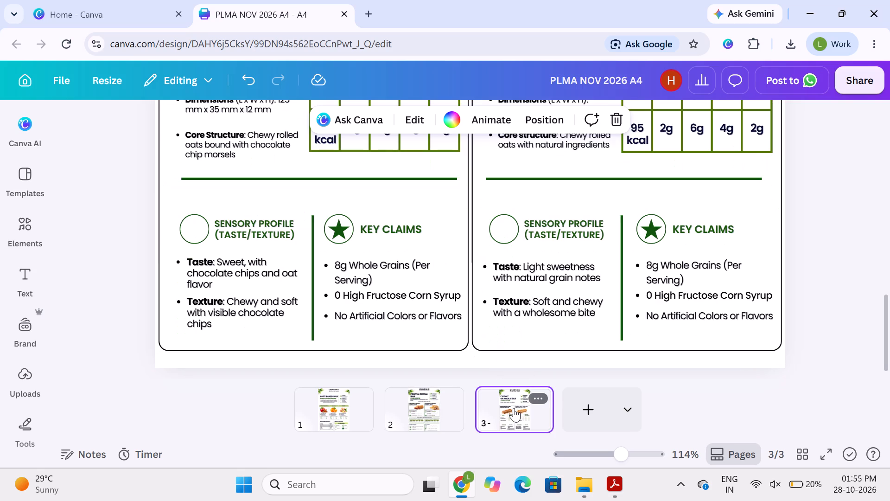
pyautogui.click(429, 405)
pyautogui.click(429, 405)
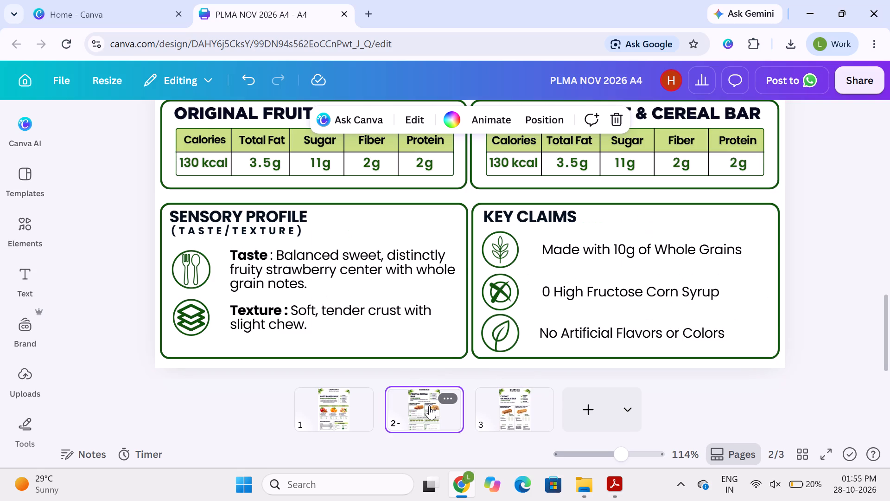
pyautogui.press('shift+super+s')
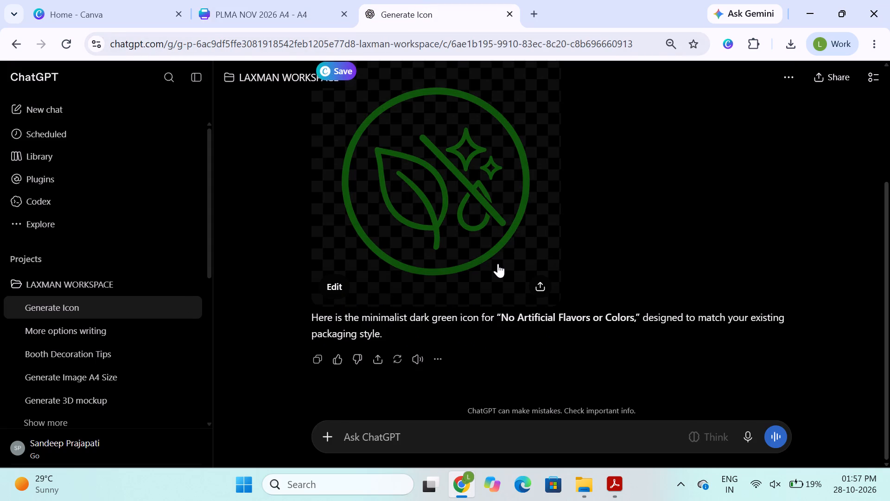
pyautogui.click(279, 0)
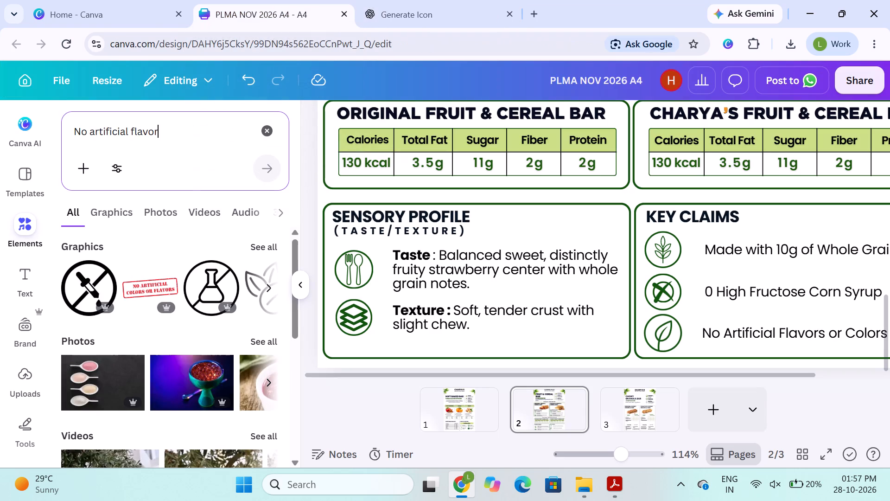
# Add the circled, crossed-out dropper graphic from the "No artificial flavor" results to page 2.
pyautogui.hscroll(-2, 193, 306)
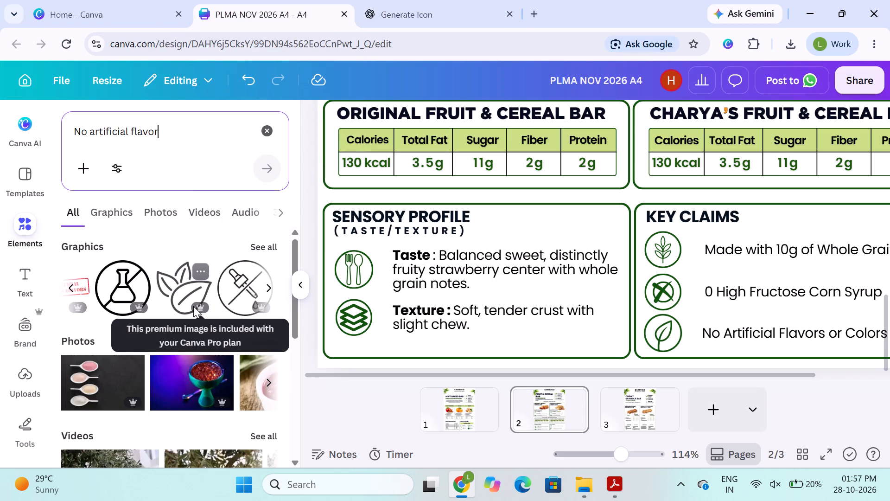
pyautogui.hscroll(1, 193, 306)
pyautogui.hscroll(-2, 193, 306)
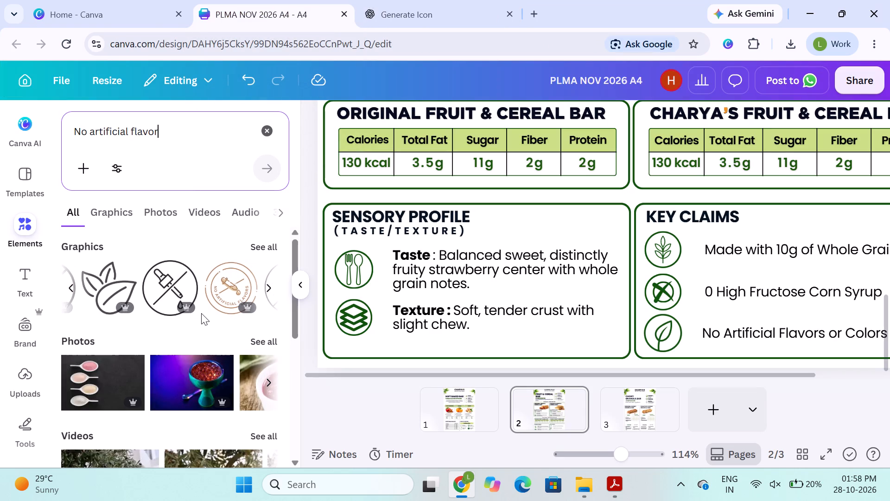
pyautogui.hscroll(-1, 235, 302)
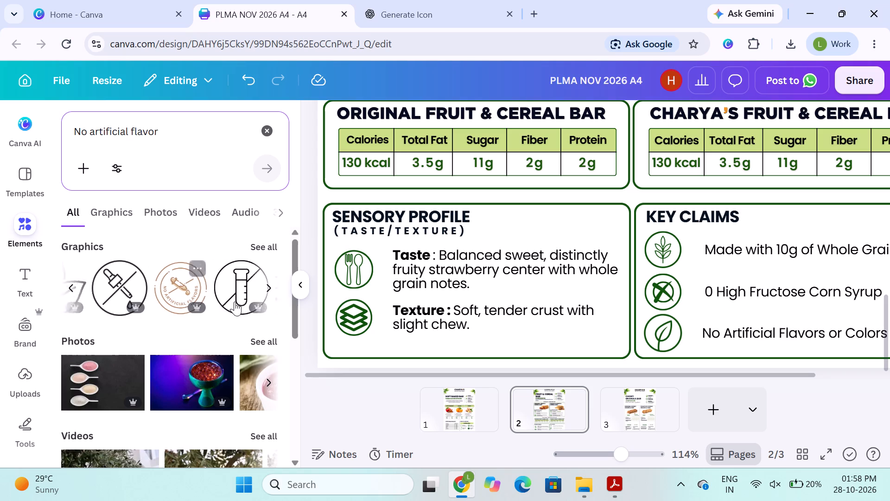
pyautogui.hscroll(-1, 235, 302)
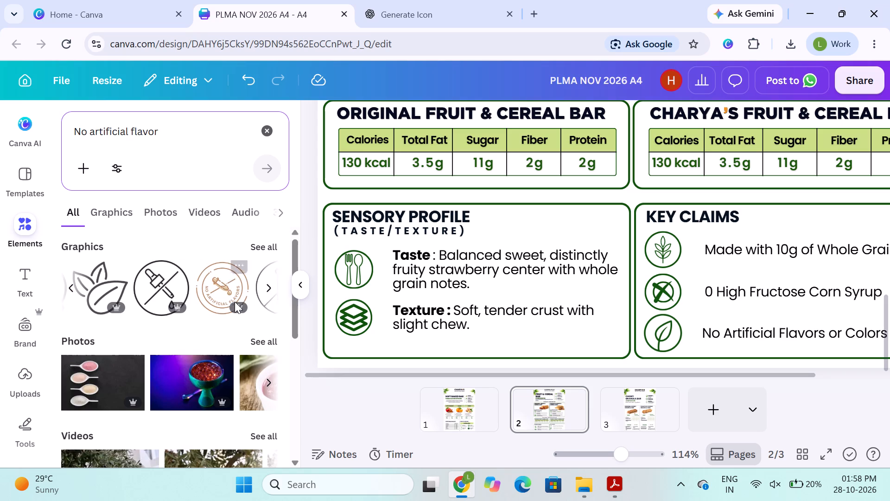
pyautogui.click(181, 271)
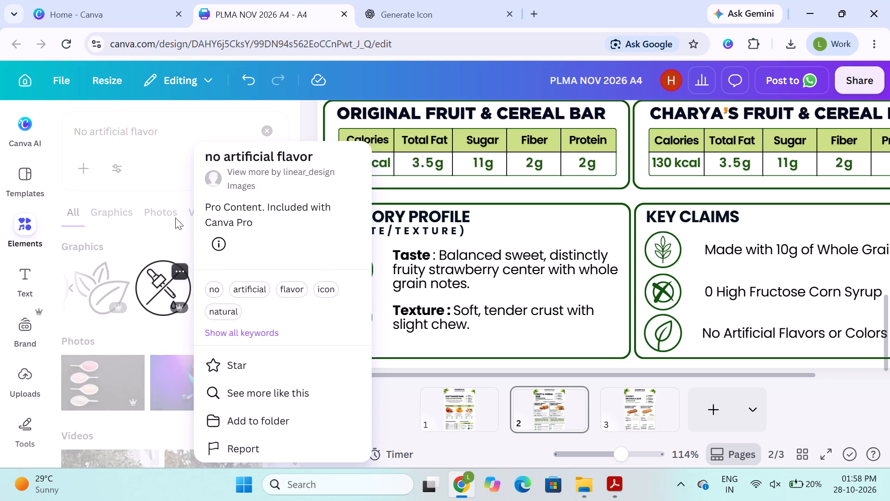
pyautogui.click(167, 240)
pyautogui.click(162, 270)
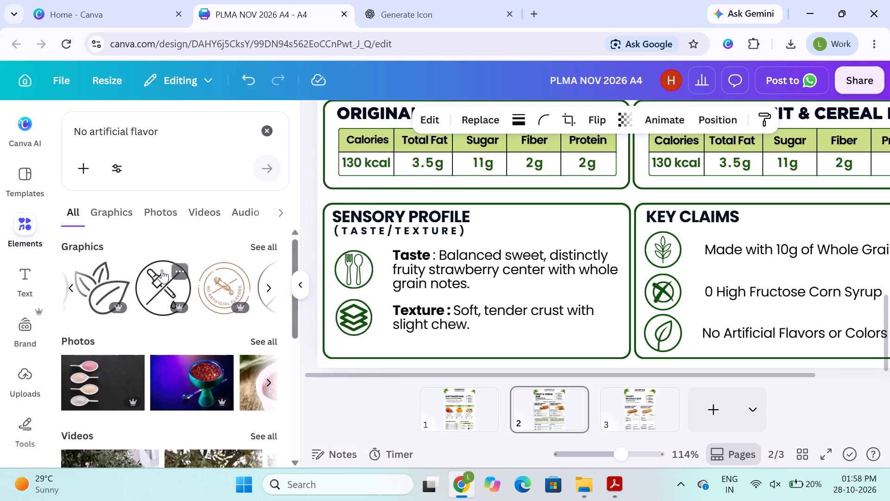
pyautogui.scroll(2, 517, 405)
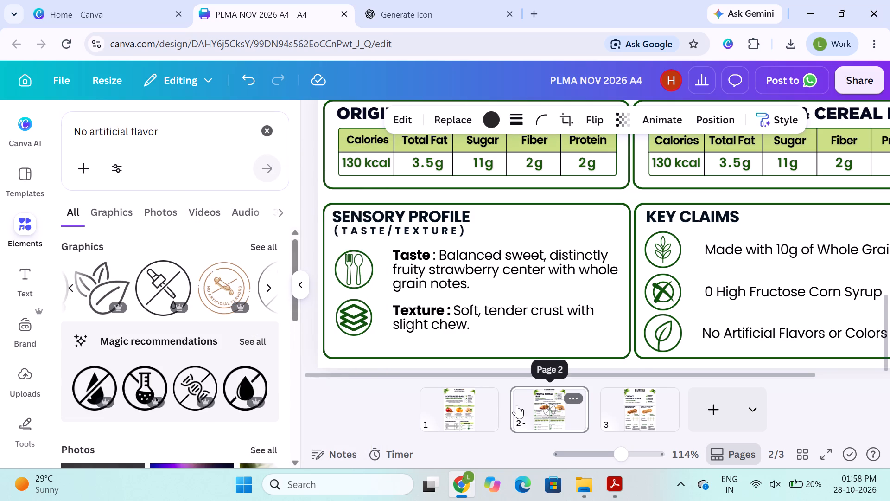
pyautogui.click(269, 132)
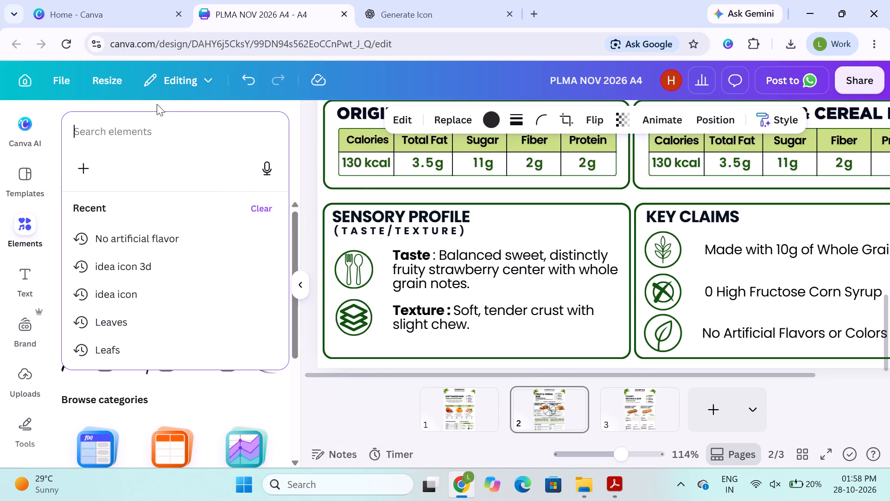
pyautogui.click(301, 282)
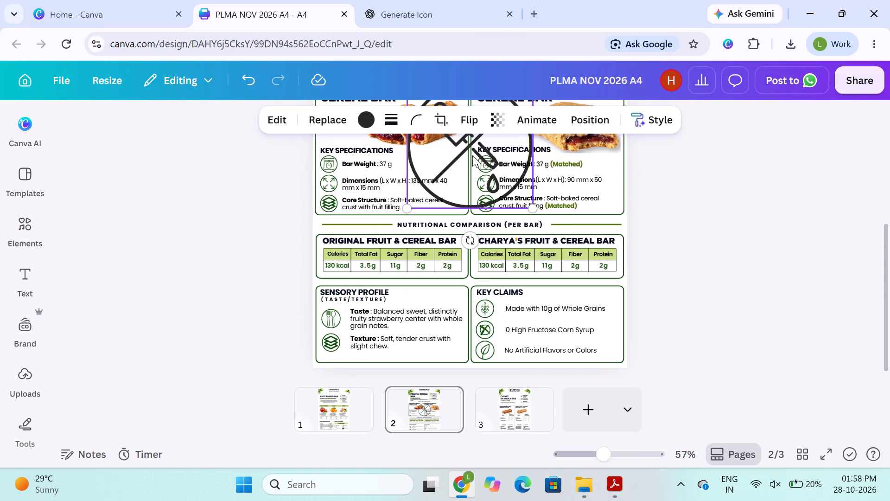
# Shrink the dropper icon to about 1.2 by 1.2 and place it beside the leaf icon in the KEY CLAIMS card.
pyautogui.moveTo(473, 149); pyautogui.dragTo(474, 312)
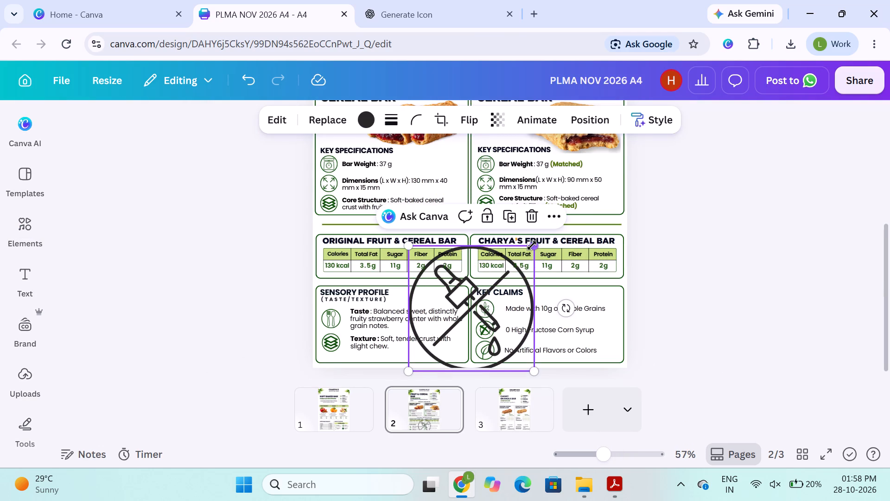
pyautogui.moveTo(531, 246); pyautogui.dragTo(448, 339)
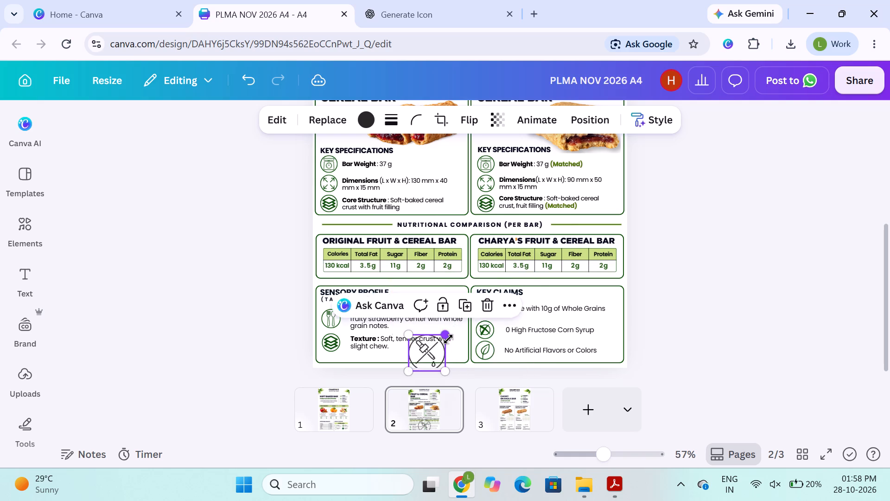
pyautogui.moveTo(375, 361); pyautogui.dragTo(378, 360)
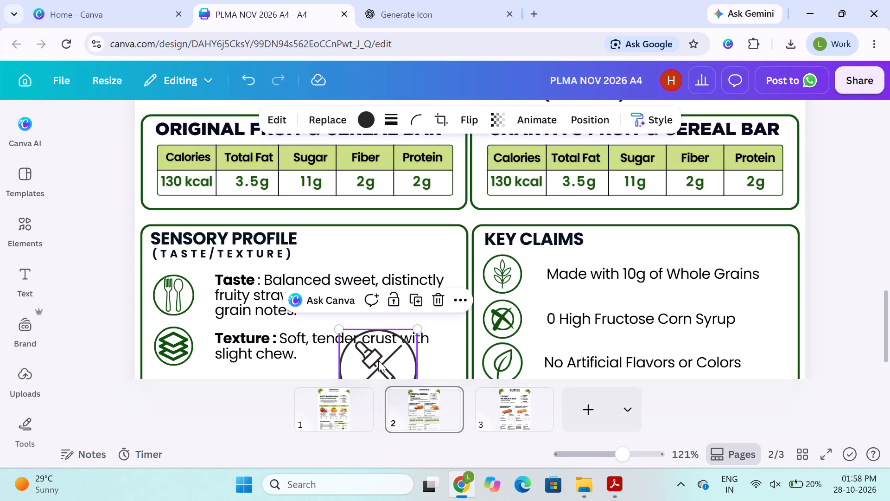
pyautogui.moveTo(378, 360); pyautogui.dragTo(422, 329)
pyautogui.moveTo(460, 298); pyautogui.dragTo(451, 324)
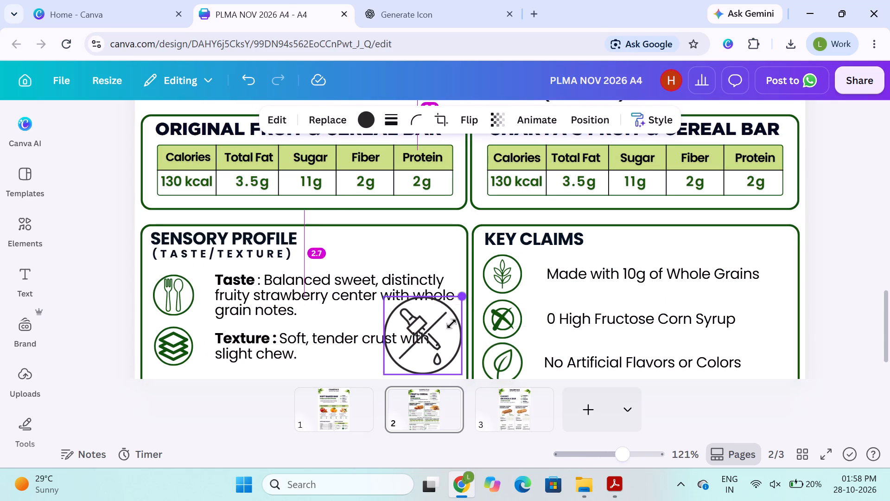
pyautogui.moveTo(451, 324); pyautogui.dragTo(437, 347)
pyautogui.moveTo(418, 356); pyautogui.dragTo(544, 363)
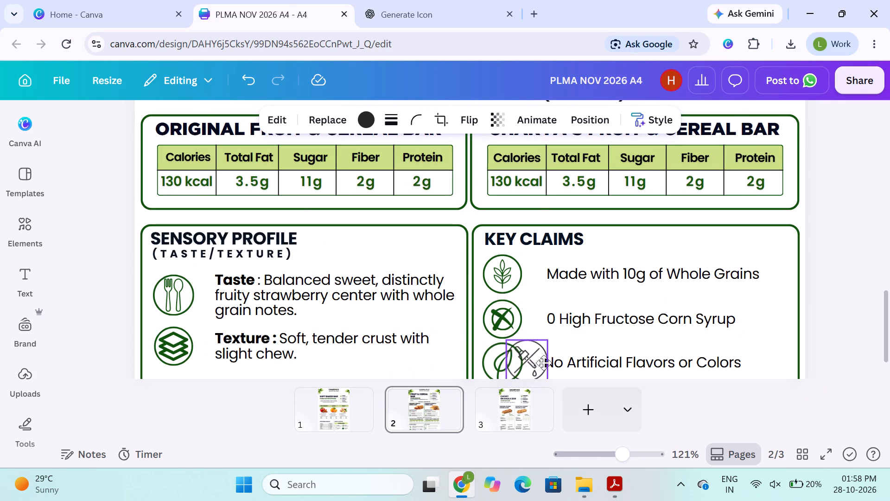
pyautogui.moveTo(544, 363); pyautogui.dragTo(564, 365)
pyautogui.scroll(-1, 564, 365)
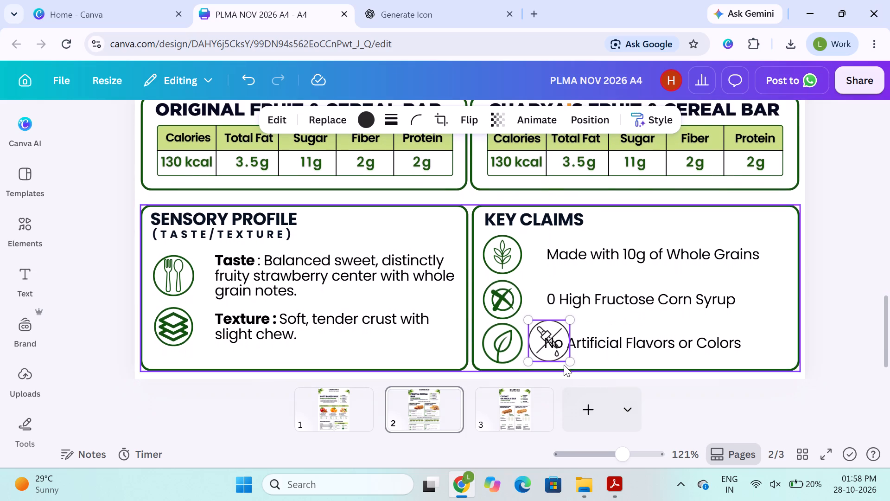
pyautogui.moveTo(568, 318); pyautogui.dragTo(564, 323)
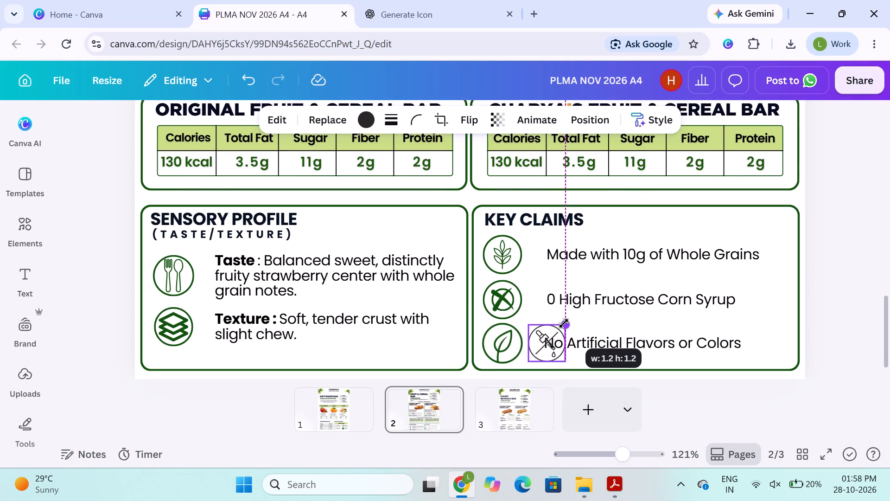
pyautogui.moveTo(564, 323); pyautogui.dragTo(563, 323)
pyautogui.click(543, 328)
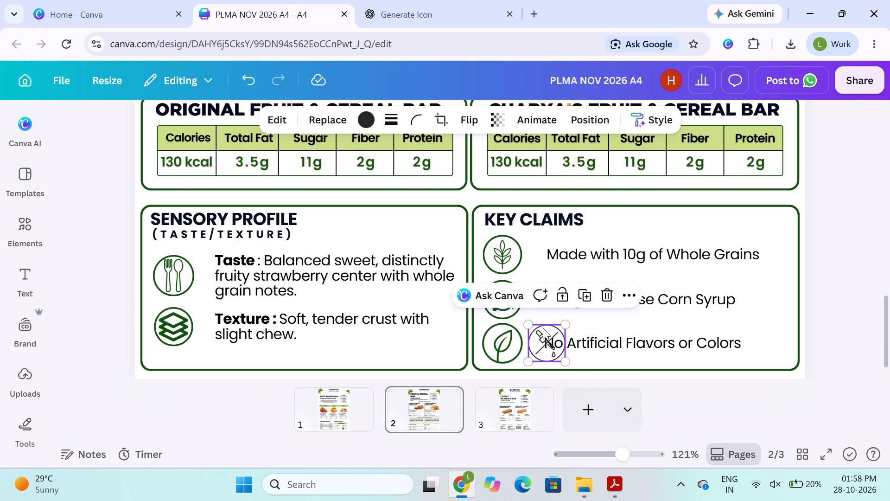
# Move the dropper icon off the claim text into the SENSORY PROFILE card's lower right corner.
pyautogui.moveTo(543, 328); pyautogui.dragTo(436, 318)
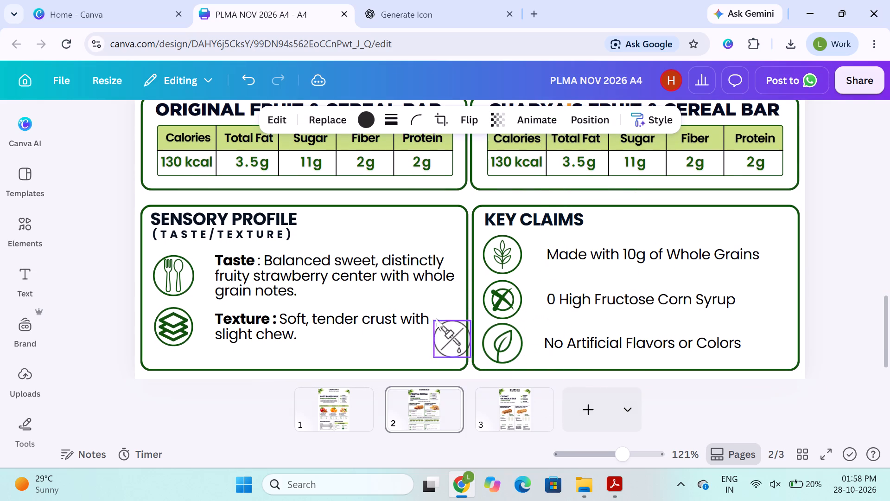
pyautogui.moveTo(436, 318); pyautogui.dragTo(440, 328)
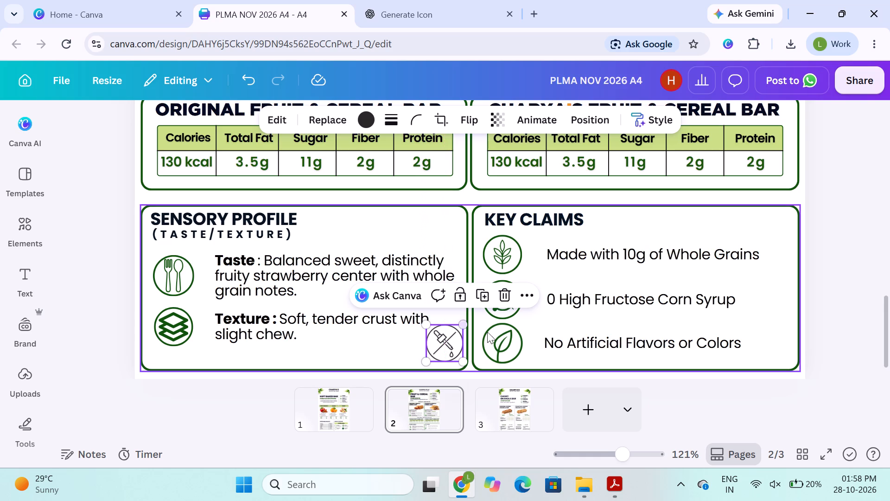
# Ungroup the SENSORY PROFILE and KEY CLAIMS cards on page 2 so the leaf icon is a separate element.
pyautogui.click(501, 342)
pyautogui.click(501, 342)
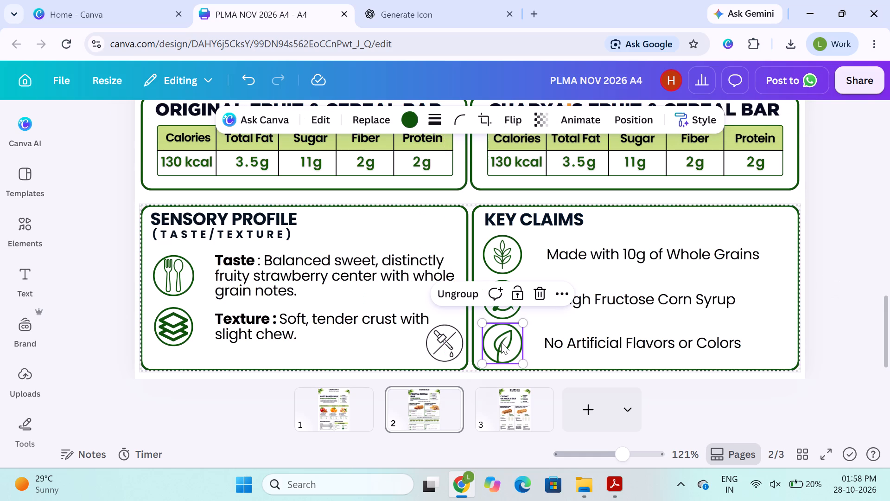
pyautogui.click(501, 342)
pyautogui.click(504, 345)
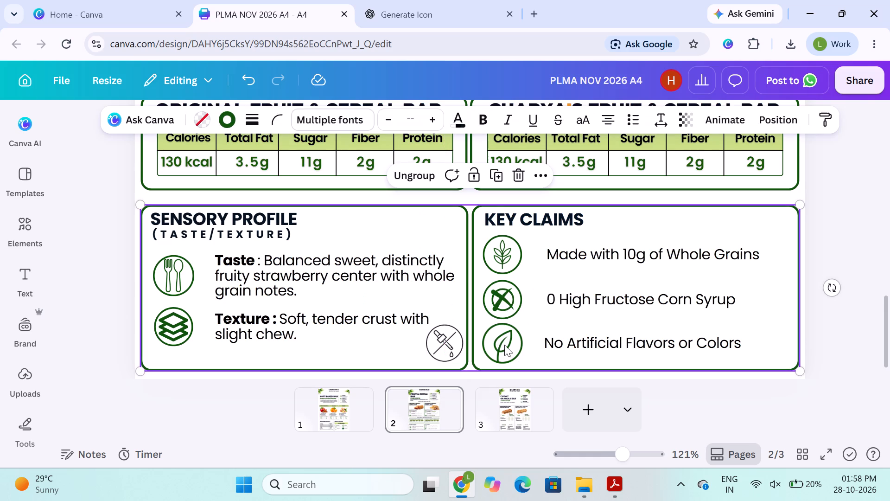
pyautogui.click(504, 345)
pyautogui.click(472, 297)
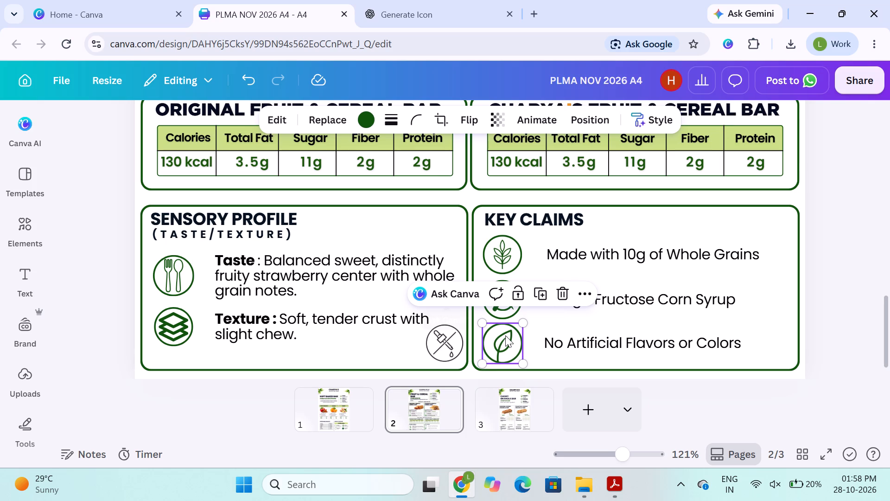
# Copy the leaf icon's green colour code #10540C from its graphic colours.
pyautogui.click(363, 111)
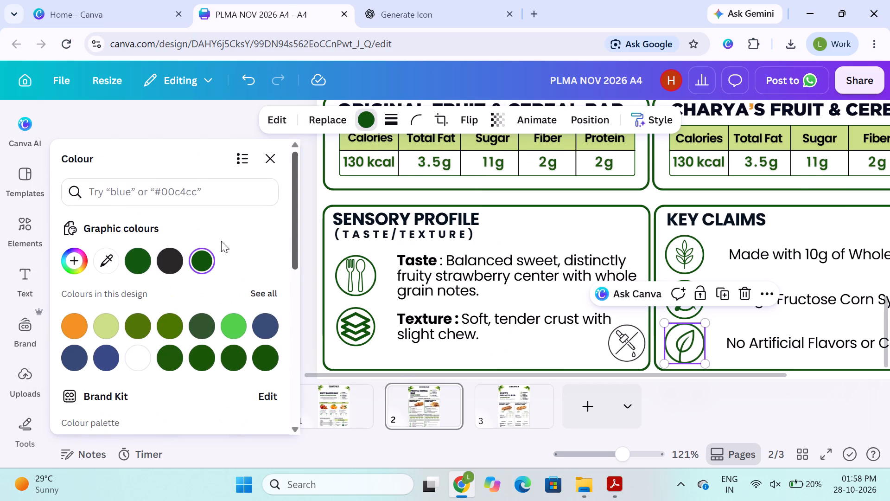
pyautogui.click(205, 263)
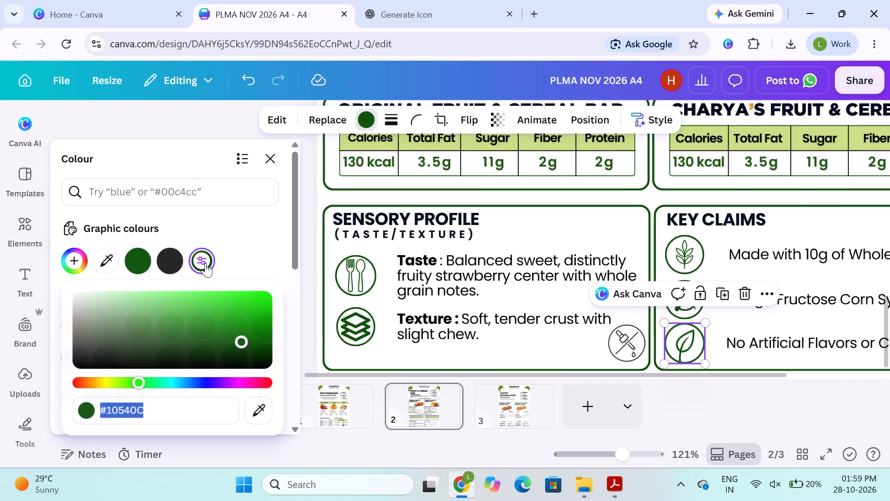
pyautogui.click(150, 410)
pyautogui.moveTo(150, 410); pyautogui.dragTo(94, 414)
pyautogui.hotkey('ctrl', 'c')
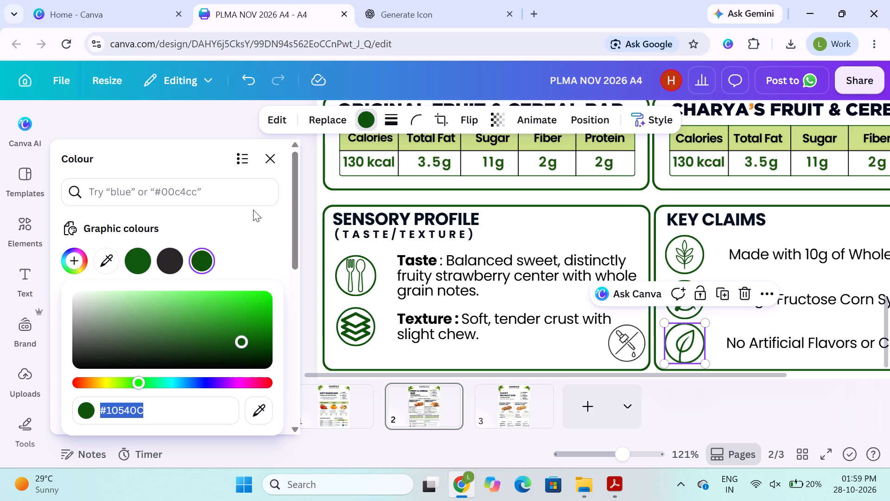
# Recolour the crossed-out dropper icon in the SENSORY PROFILE card to the green #10540C.
pyautogui.click(275, 168)
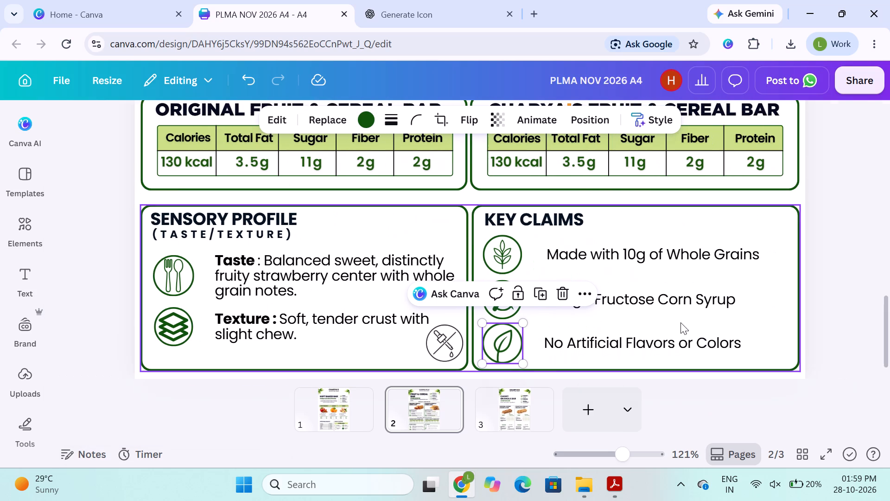
pyautogui.click(458, 332)
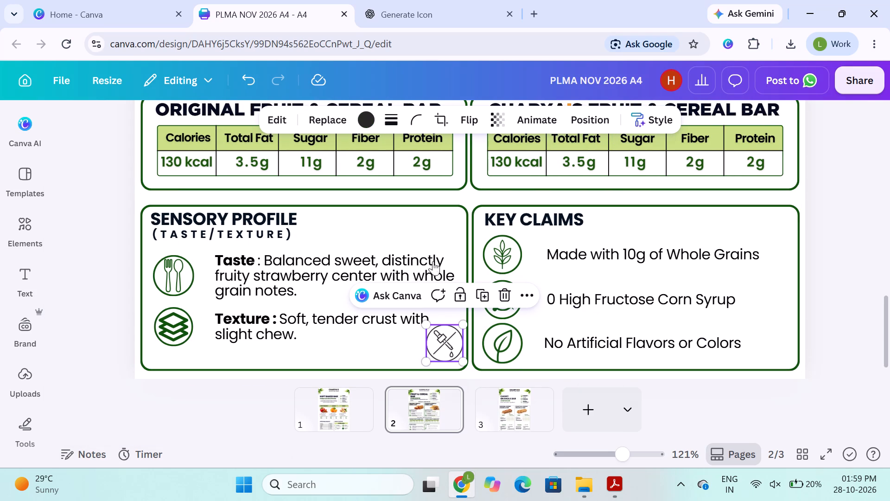
pyautogui.click(370, 120)
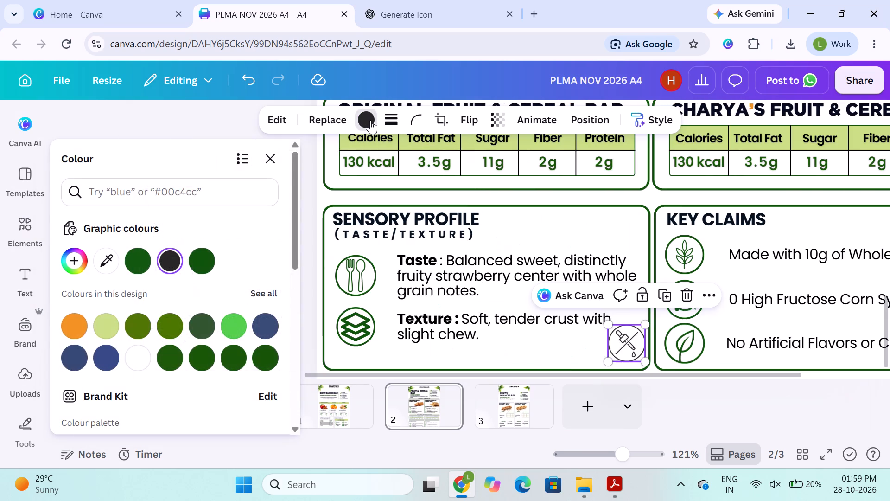
pyautogui.click(227, 189)
pyautogui.hotkey('ctrl', 'v')
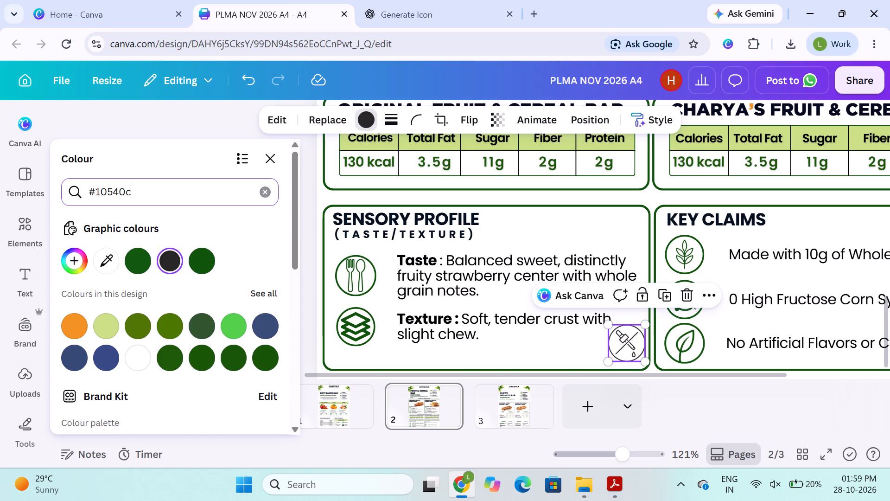
pyautogui.click(78, 244)
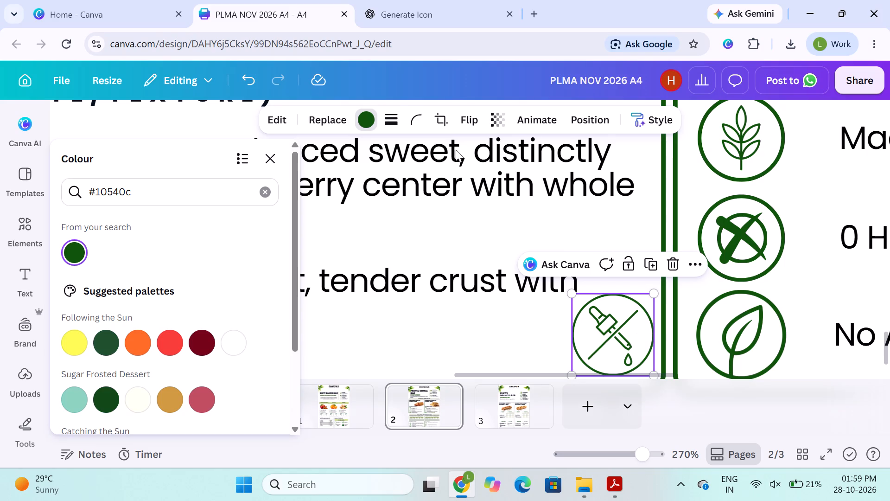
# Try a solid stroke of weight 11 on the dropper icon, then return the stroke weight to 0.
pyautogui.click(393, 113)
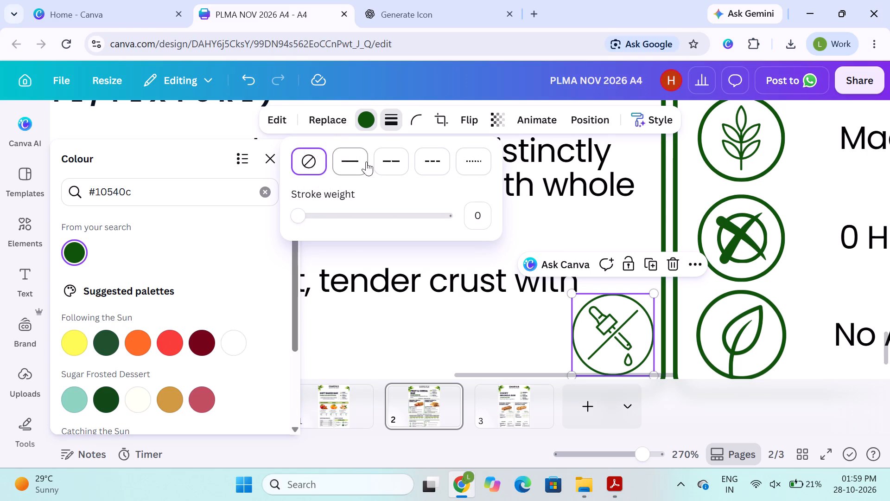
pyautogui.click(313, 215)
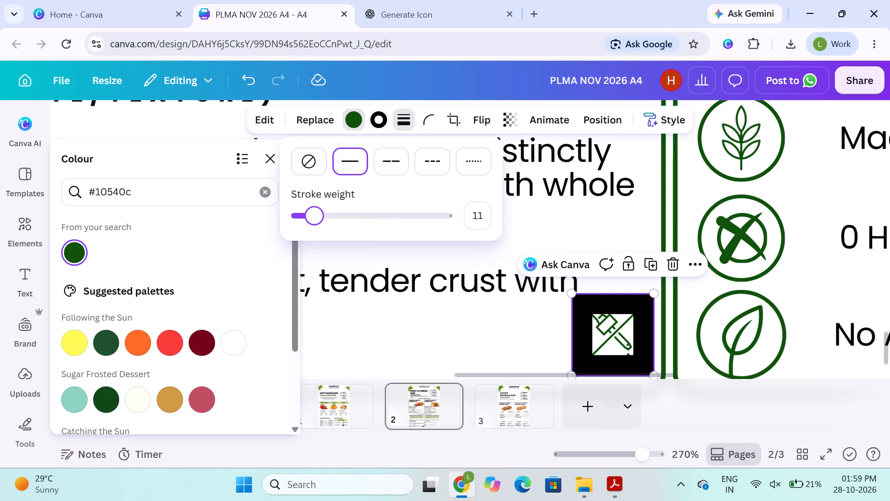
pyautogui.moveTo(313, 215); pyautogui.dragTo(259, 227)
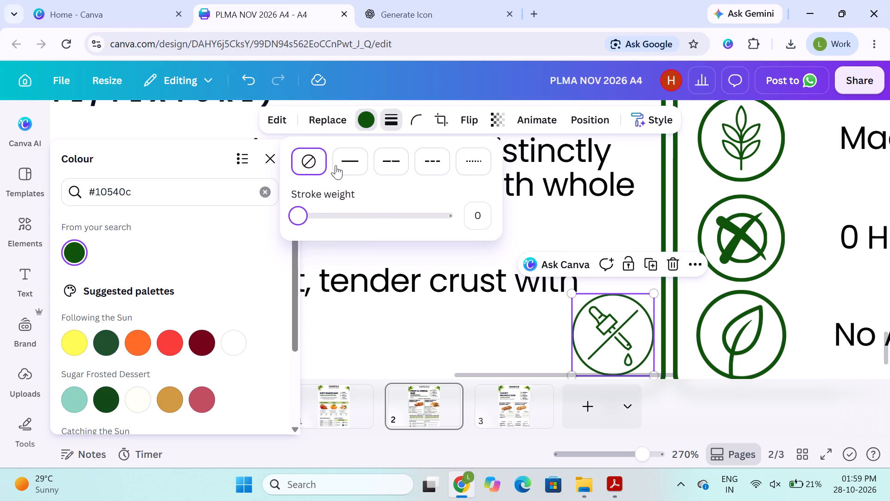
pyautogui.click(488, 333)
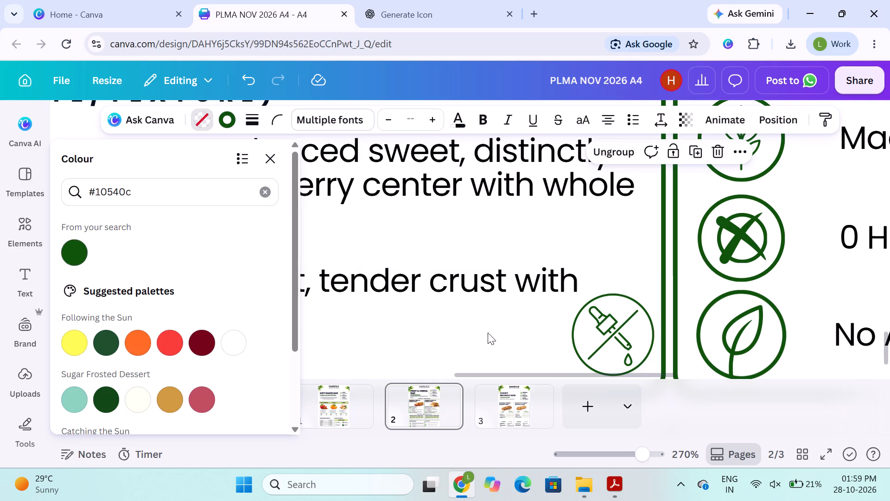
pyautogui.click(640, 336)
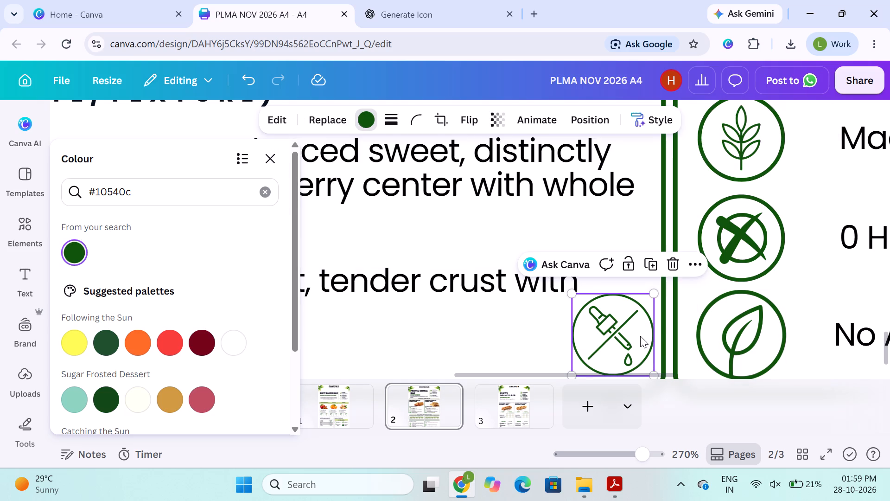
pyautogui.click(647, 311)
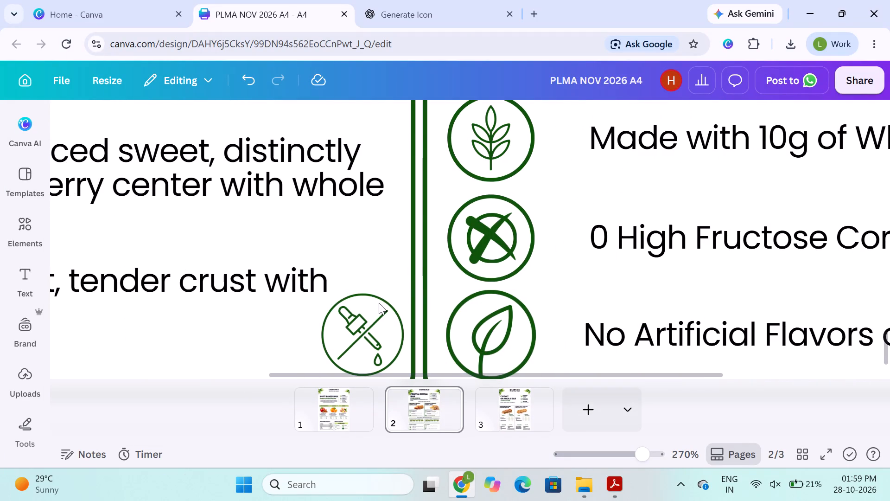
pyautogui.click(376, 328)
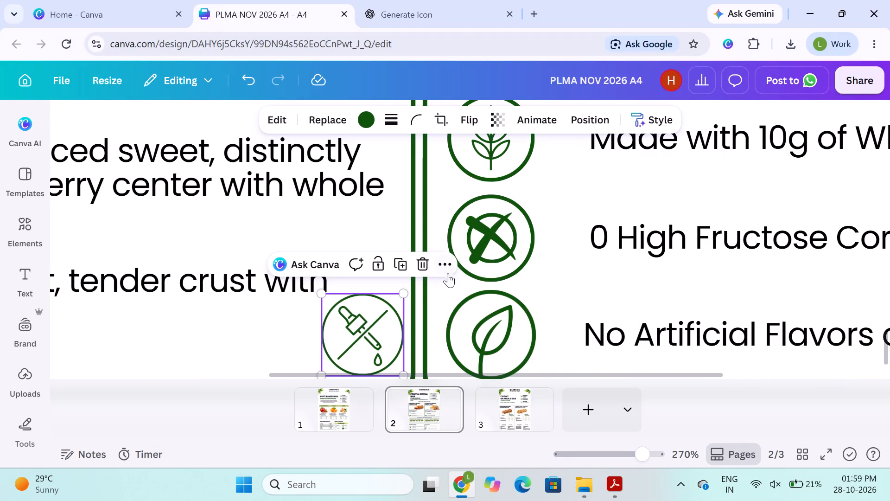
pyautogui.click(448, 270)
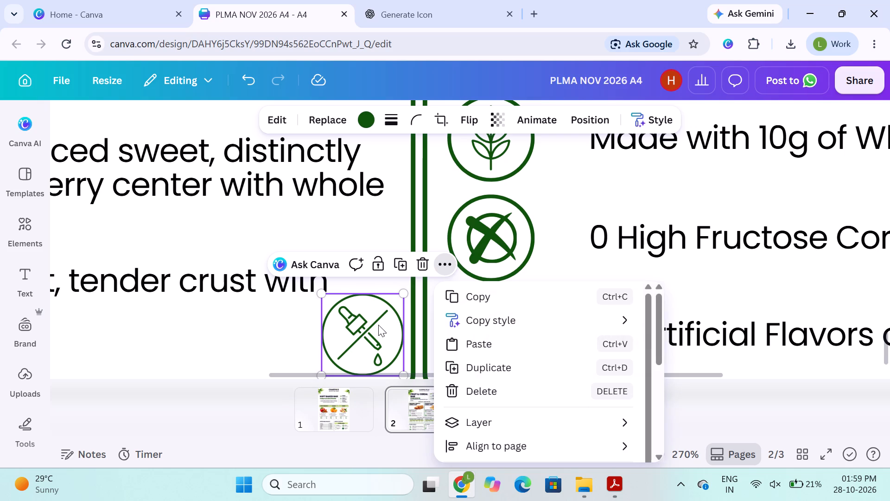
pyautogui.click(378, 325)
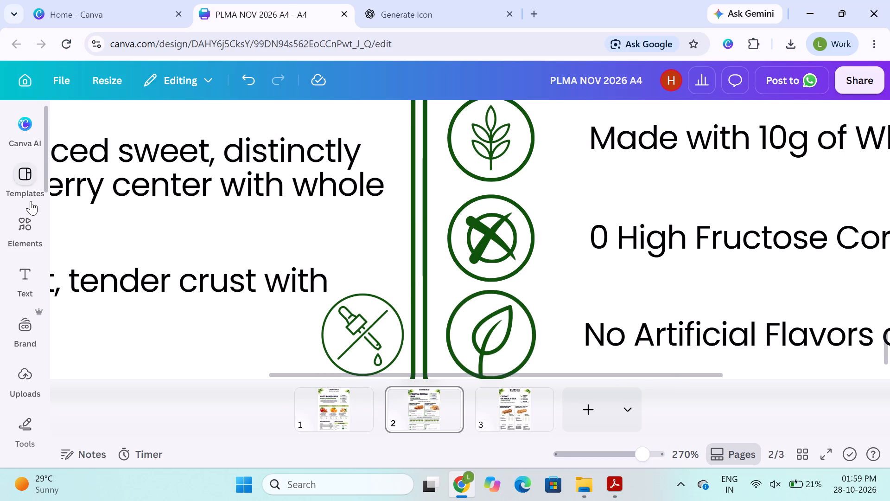
# Search the elements library for "No artificial flavor" and show all of the graphics results.
pyautogui.click(29, 220)
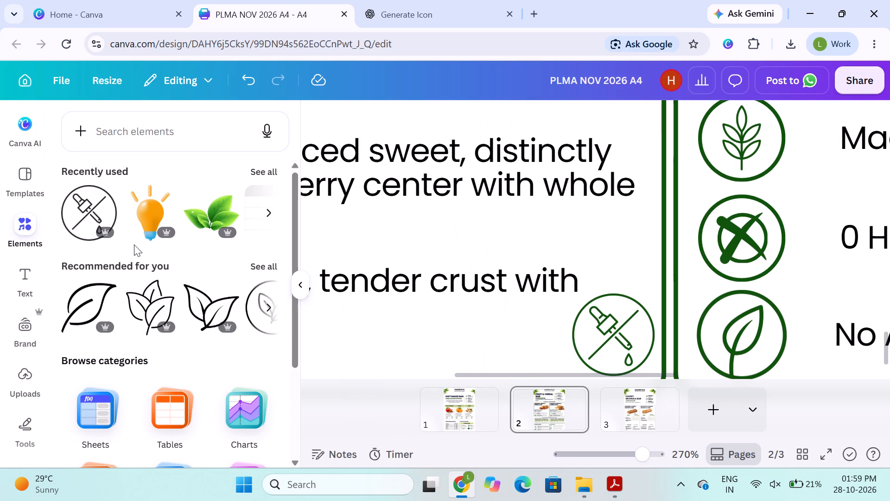
pyautogui.click(159, 137)
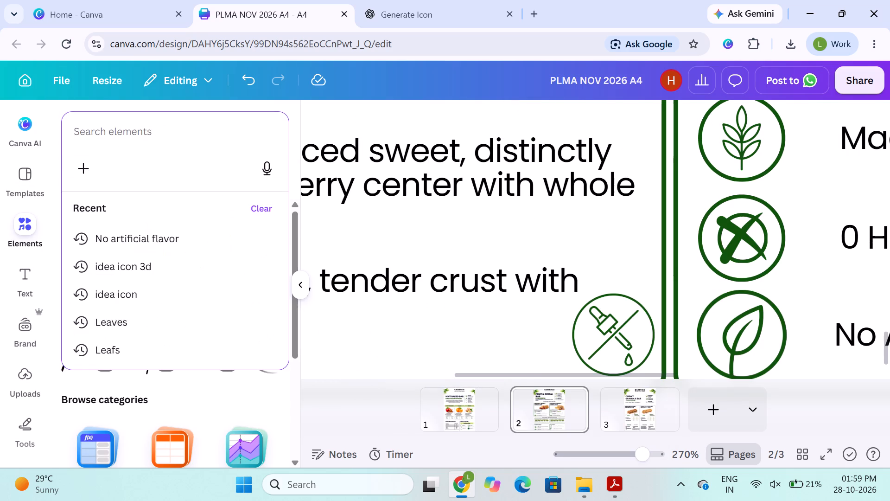
pyautogui.write('no art')
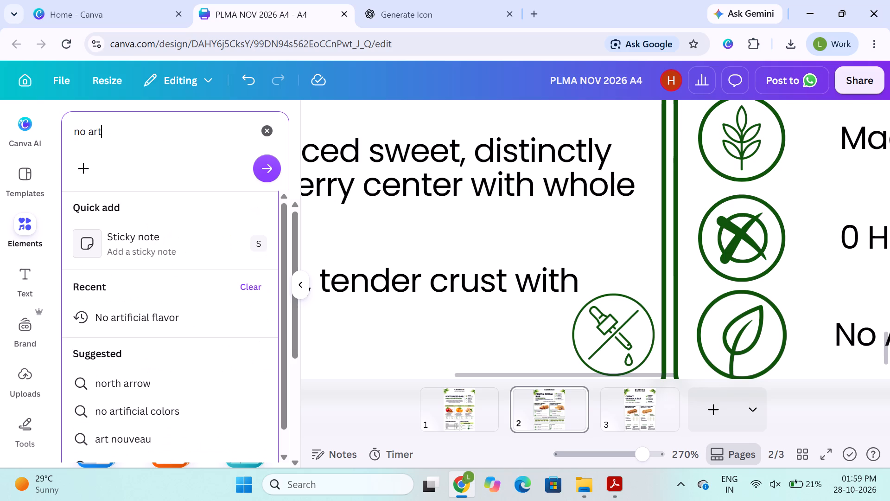
pyautogui.write('ifici')
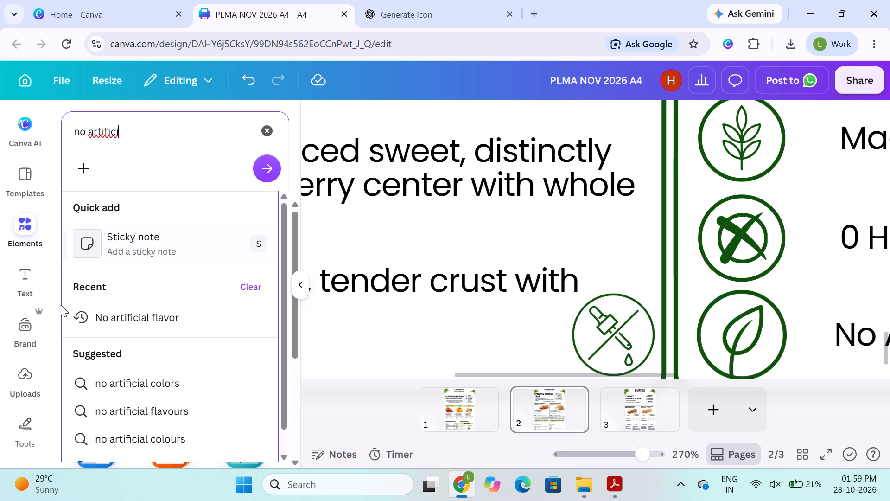
pyautogui.click(95, 321)
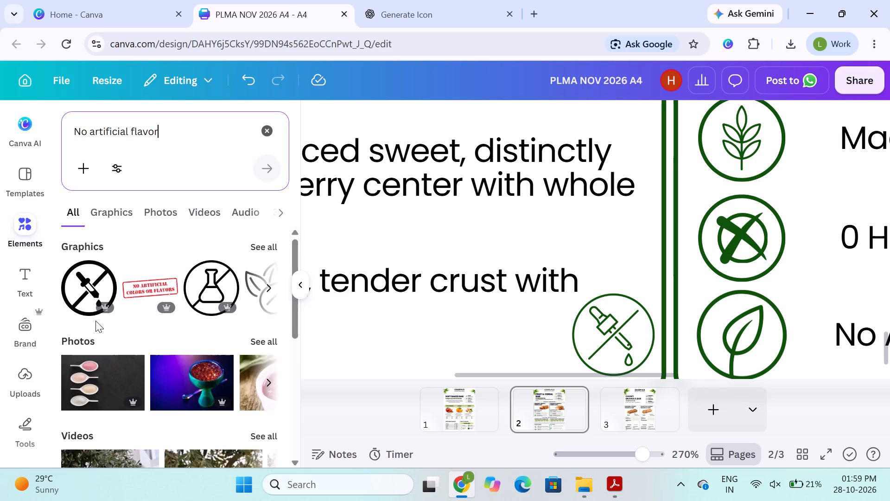
pyautogui.hscroll(-1, 173, 293)
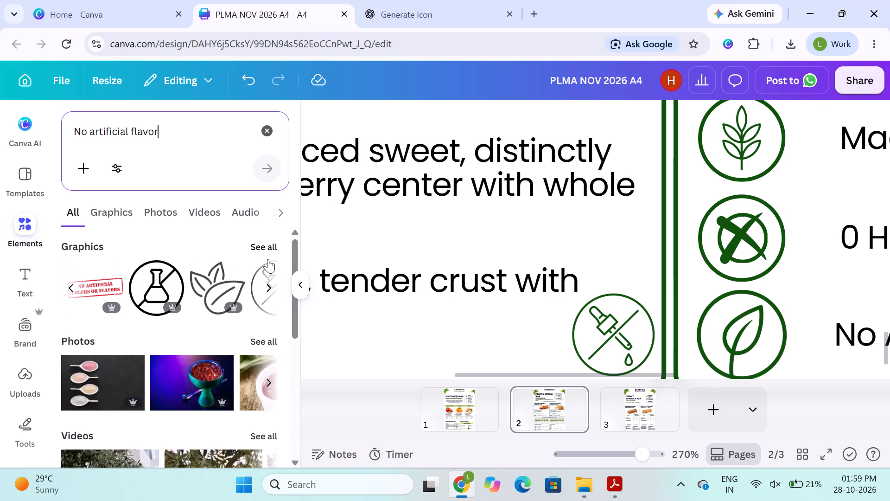
pyautogui.click(267, 248)
# Examine the "No artificial flavor" graphics results for an alternative icon that suits the KEY CLAIMS icon set.
pyautogui.scroll(-1, 172, 315)
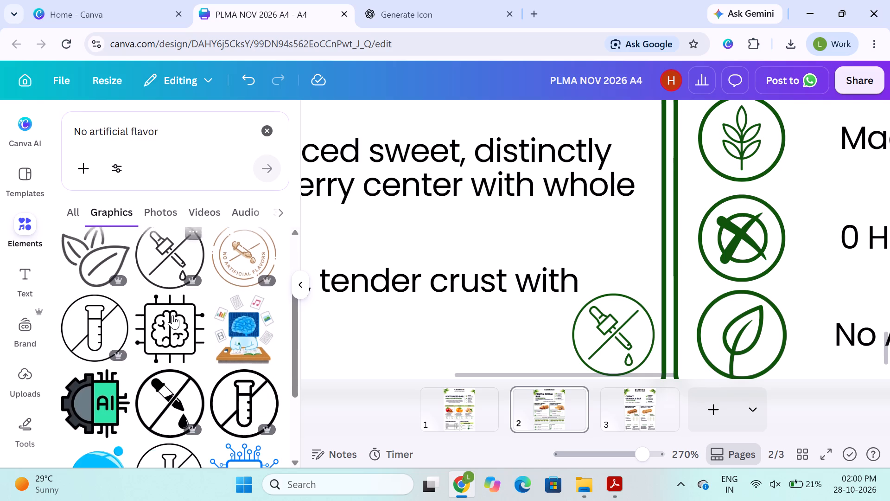
pyautogui.scroll(-5, 172, 315)
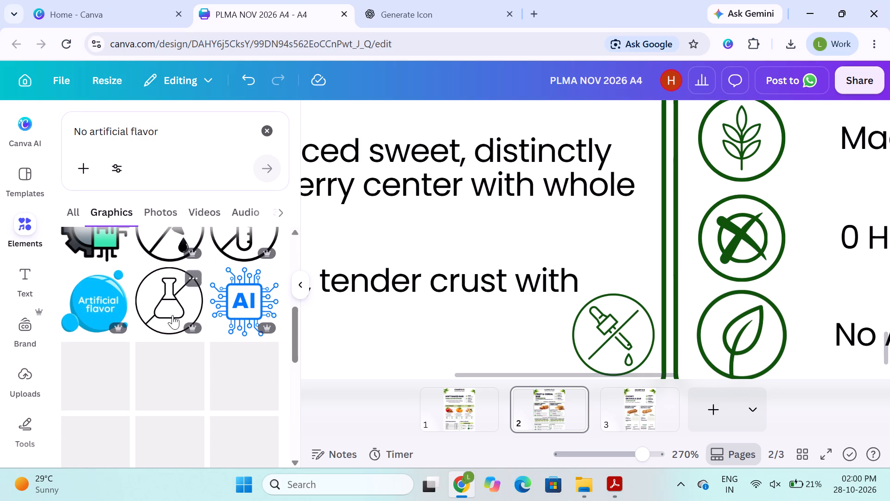
pyautogui.scroll(-2, 172, 315)
pyautogui.scroll(-1, 168, 409)
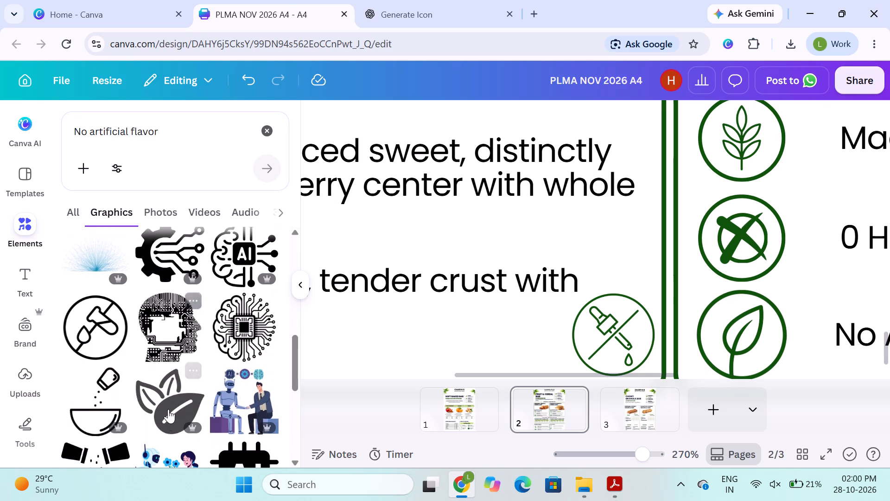
pyautogui.scroll(-2, 168, 409)
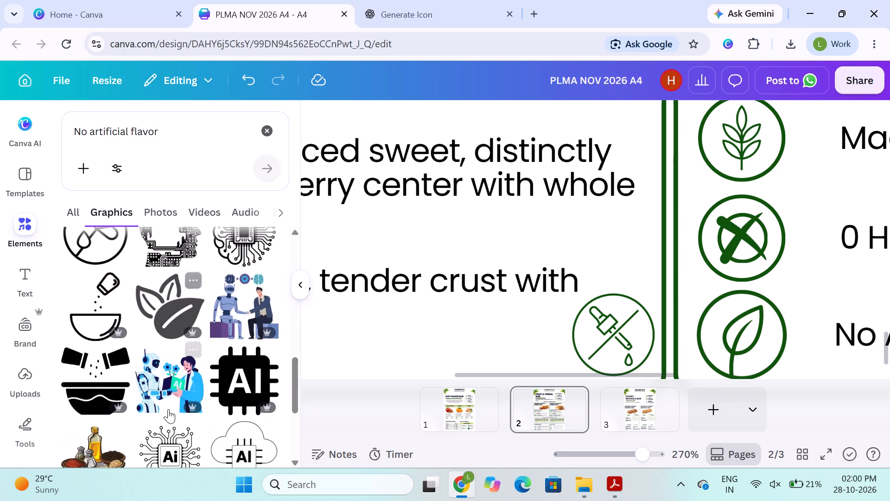
pyautogui.scroll(-2, 168, 409)
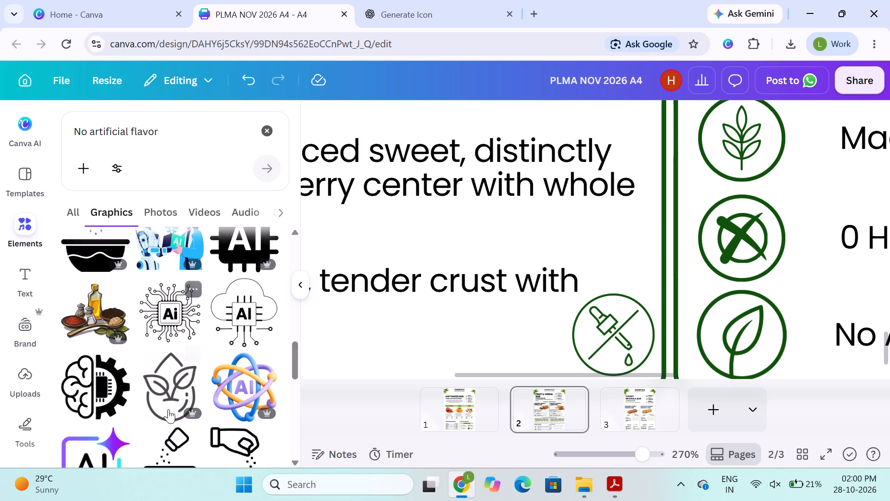
pyautogui.scroll(-6, 168, 409)
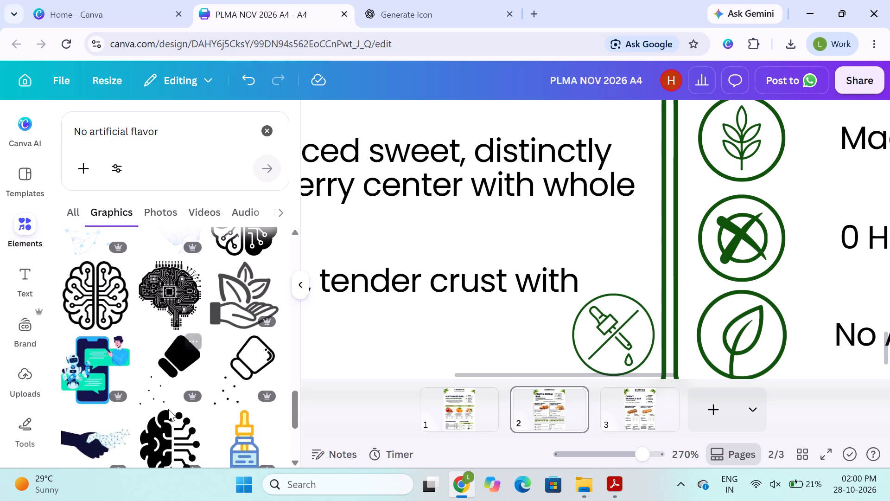
pyautogui.scroll(-3, 168, 409)
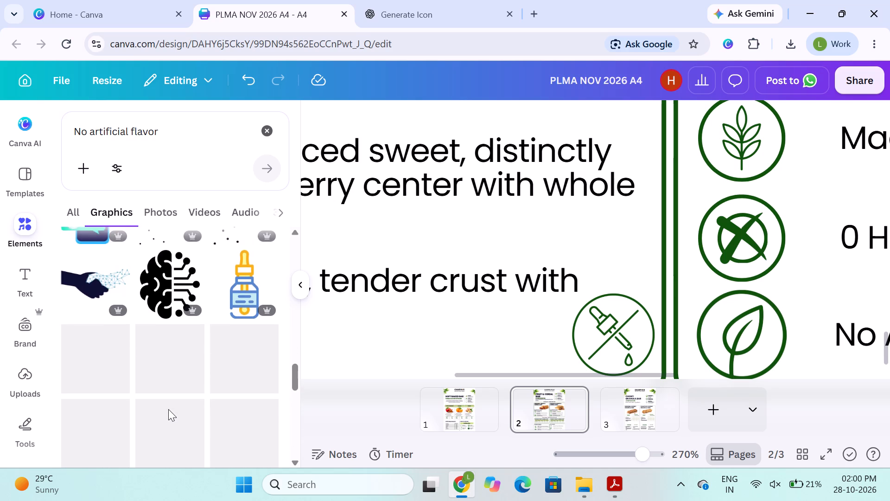
pyautogui.scroll(-2, 168, 409)
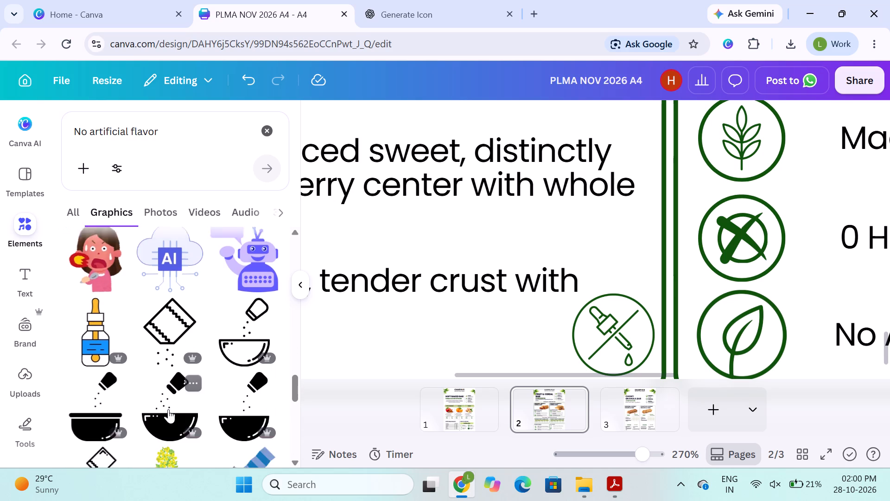
pyautogui.scroll(-2, 168, 409)
pyautogui.scroll(1, 168, 409)
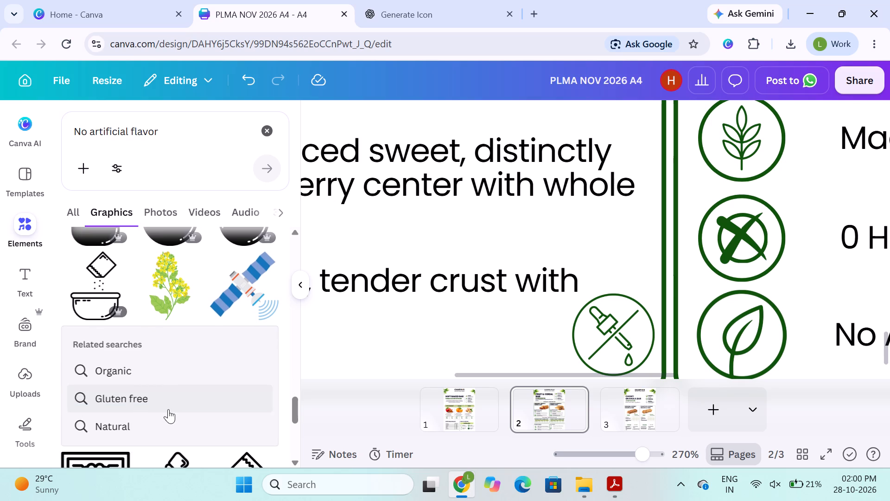
pyautogui.scroll(2, 168, 409)
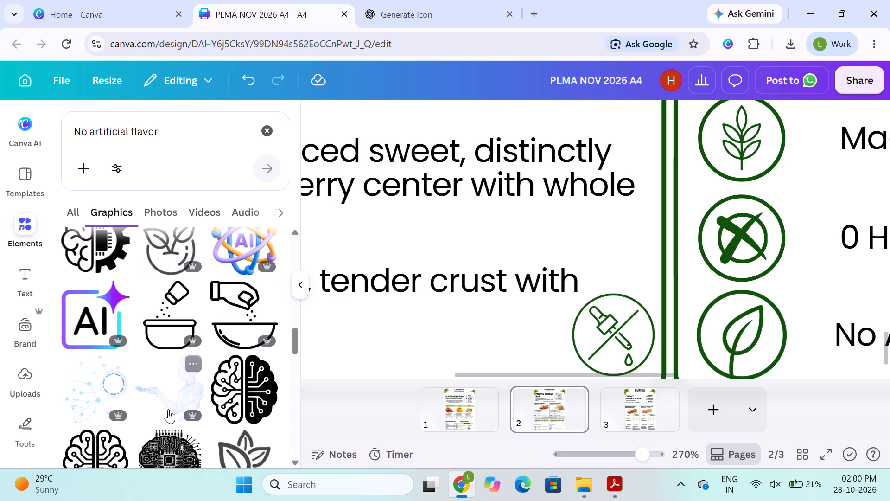
pyautogui.scroll(3, 168, 409)
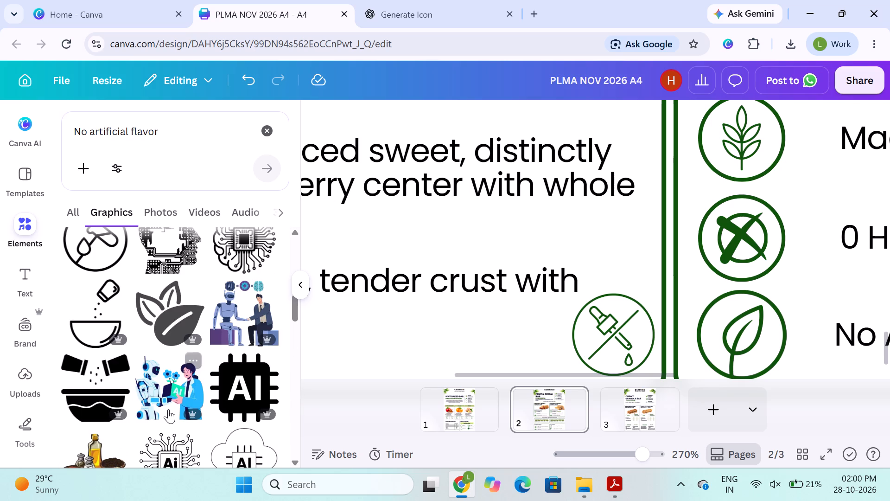
pyautogui.scroll(2, 168, 409)
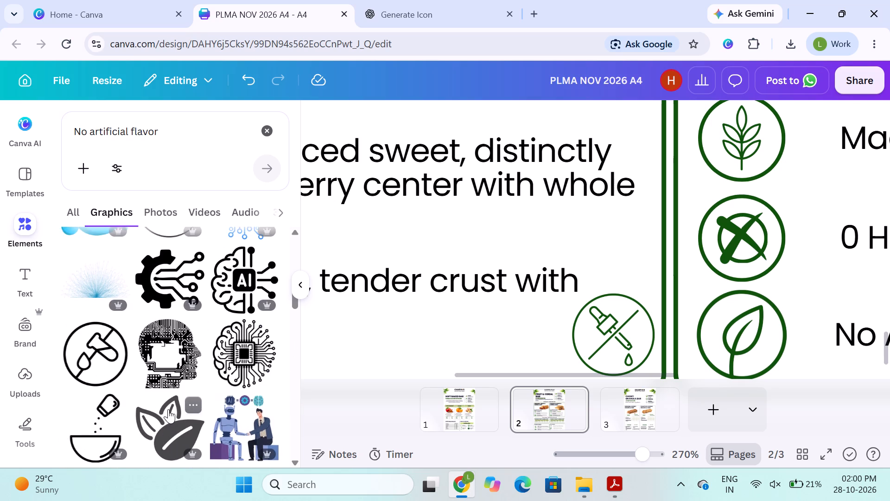
pyautogui.scroll(4, 168, 409)
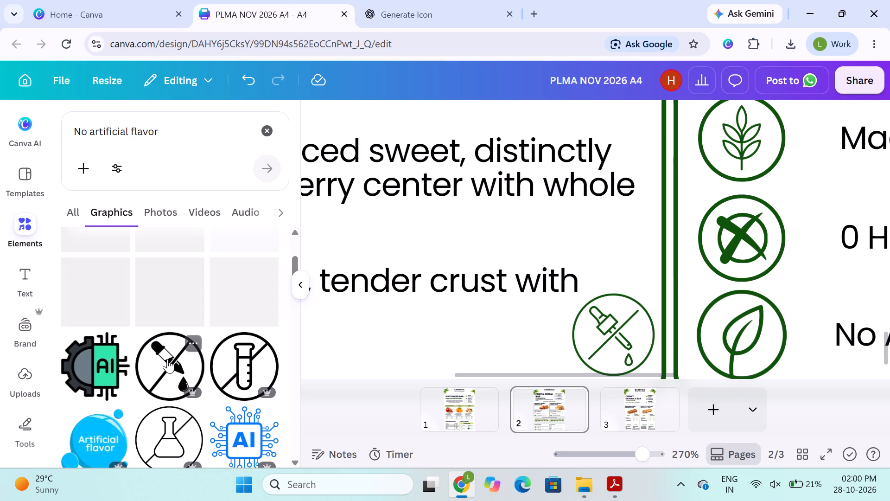
pyautogui.scroll(1, 167, 359)
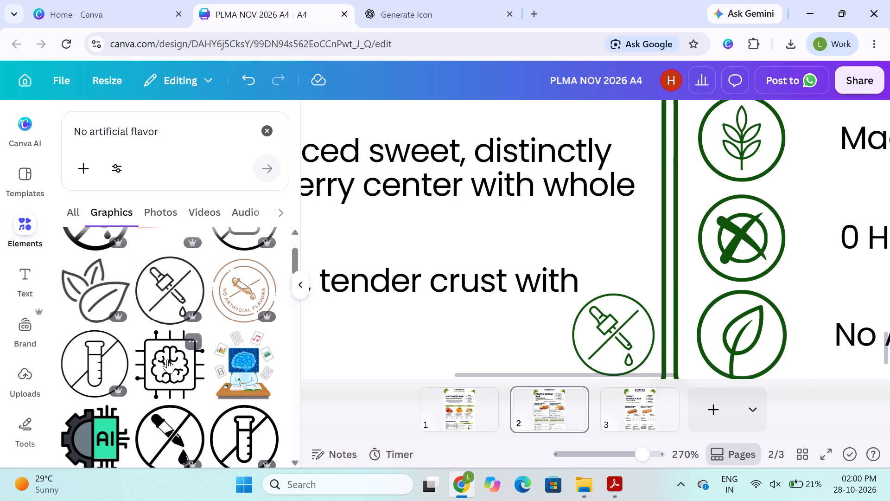
pyautogui.scroll(2, 167, 359)
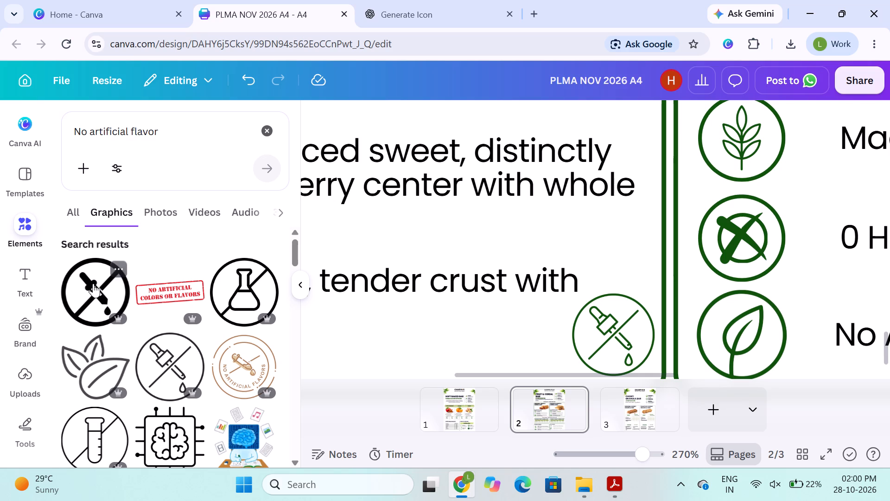
# Search the elements library's graphics for "no dropper" in place of the previous search term.
pyautogui.click(168, 139)
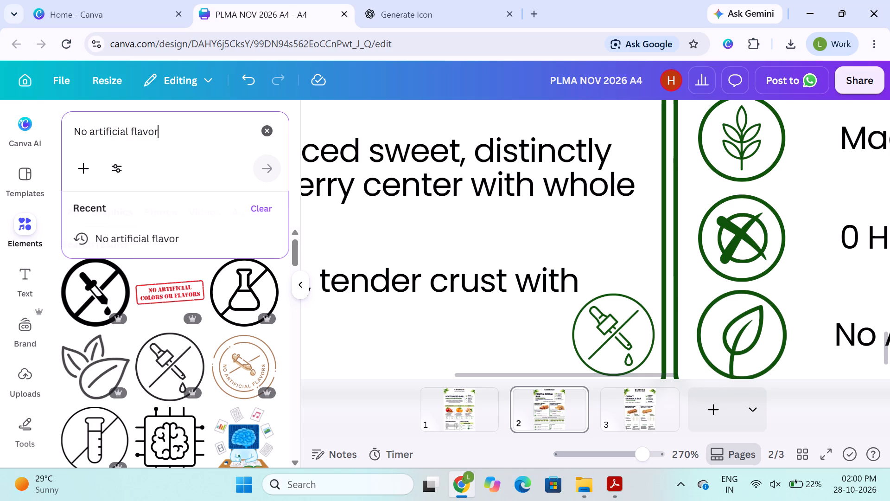
pyautogui.press('BackSpace')
pyautogui.press('BackSpace')
pyautogui.press('BackSpace')
pyautogui.press('BackSpace')
pyautogui.press('BackSpace')
pyautogui.press('BackSpace')
pyautogui.press('BackSpace')
pyautogui.press('BackSpace')
pyautogui.press('BackSpace')
pyautogui.press('BackSpace')
pyautogui.press('BackSpace')
pyautogui.press('BackSpace')
pyautogui.press('BackSpace')
pyautogui.press('BackSpace')
pyautogui.press('BackSpace')
pyautogui.press('BackSpace')
pyautogui.press('BackSpace')
pyautogui.press('BackSpace')
pyautogui.press('BackSpace')
pyautogui.press('BackSpace')
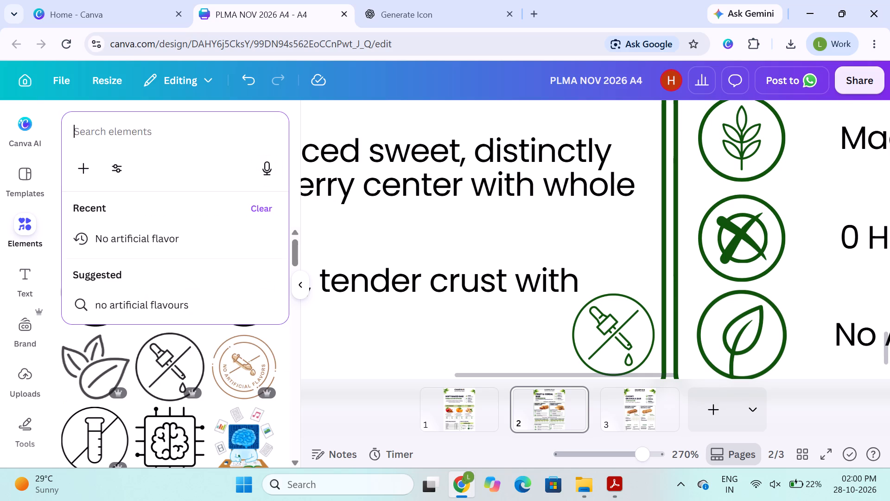
pyautogui.write('no')
pyautogui.press('space')
pyautogui.write('dropper')
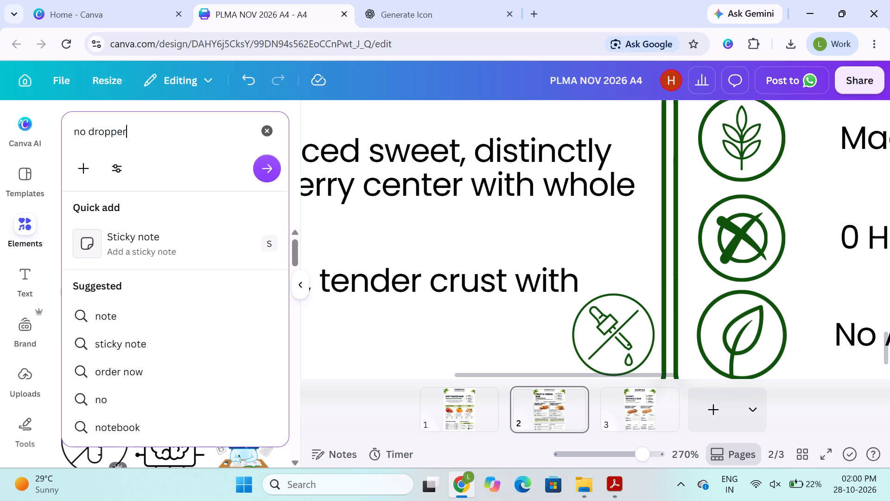
pyautogui.press('Return')
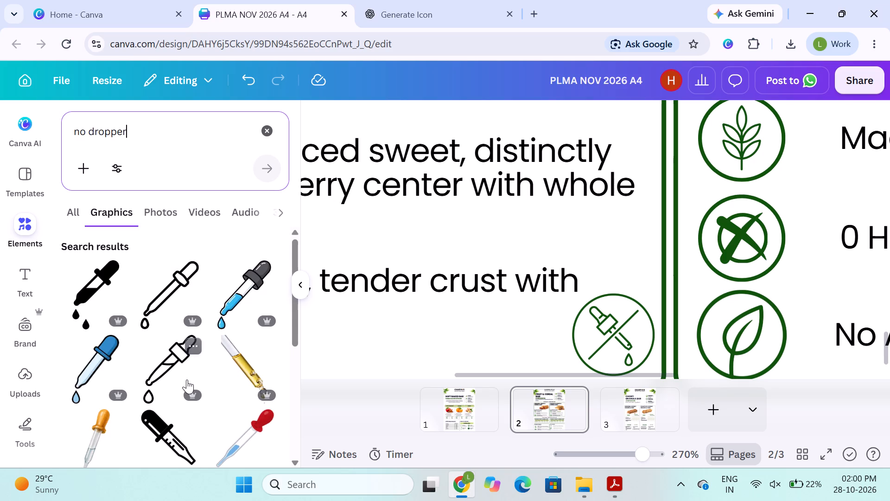
# Examine the "no dropper" graphics results for a dropper that suits the KEY CLAIMS icon set.
pyautogui.scroll(-1, 187, 379)
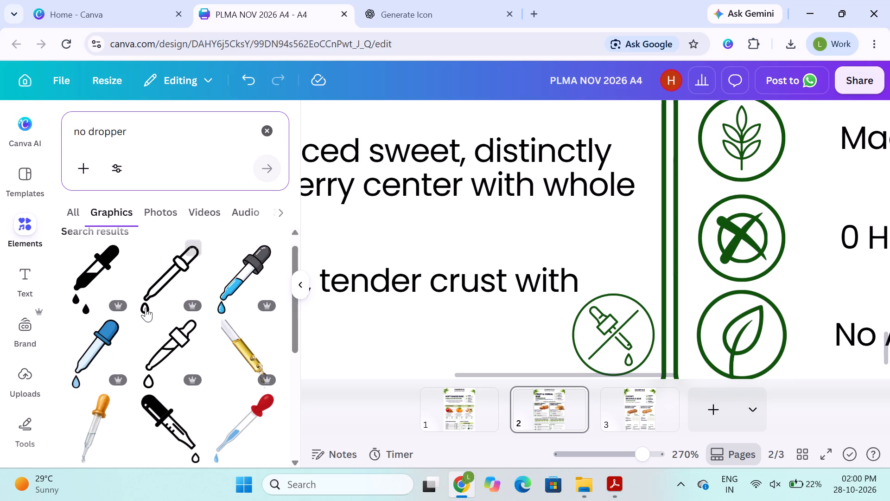
pyautogui.scroll(-2, 148, 302)
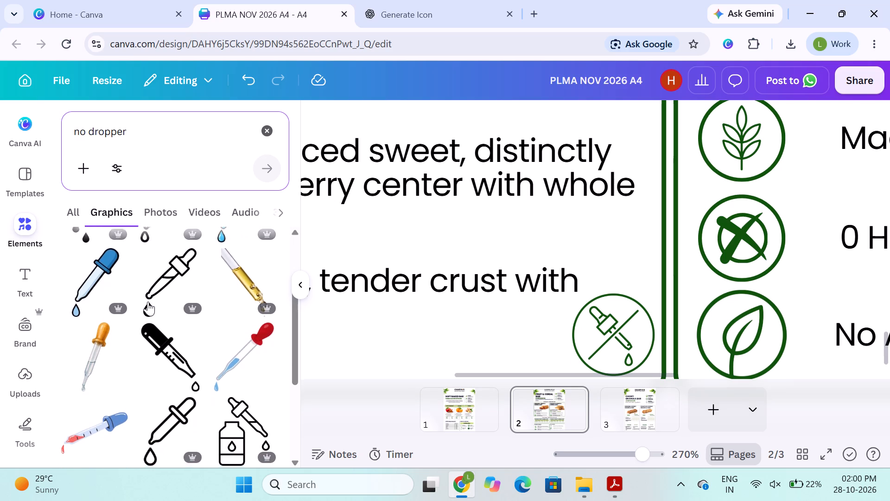
pyautogui.scroll(-3, 148, 302)
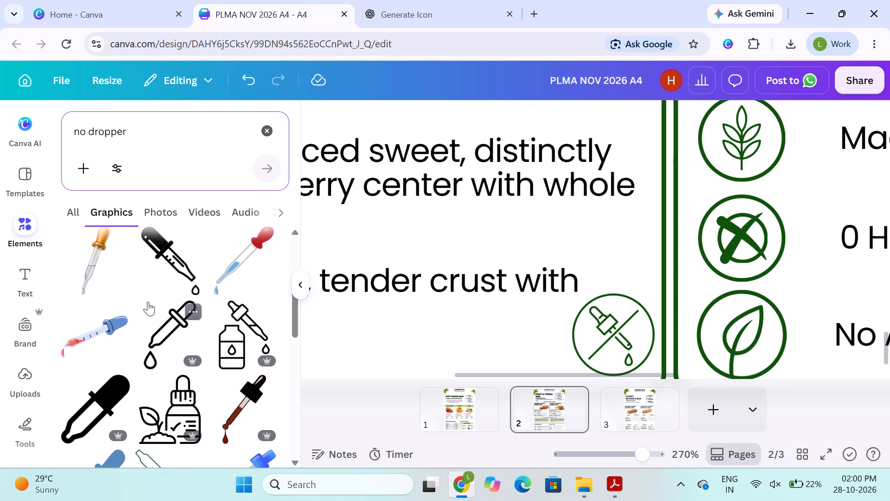
pyautogui.scroll(-5, 148, 302)
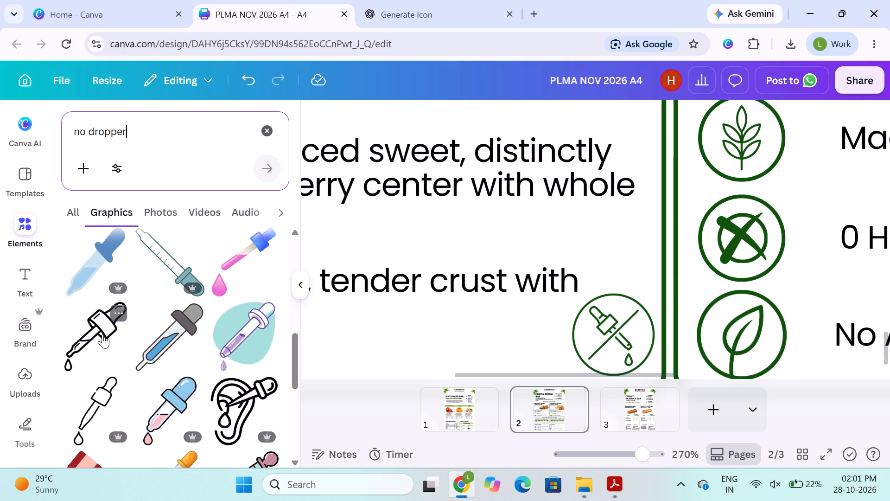
pyautogui.scroll(-2, 102, 334)
pyautogui.scroll(5, 102, 334)
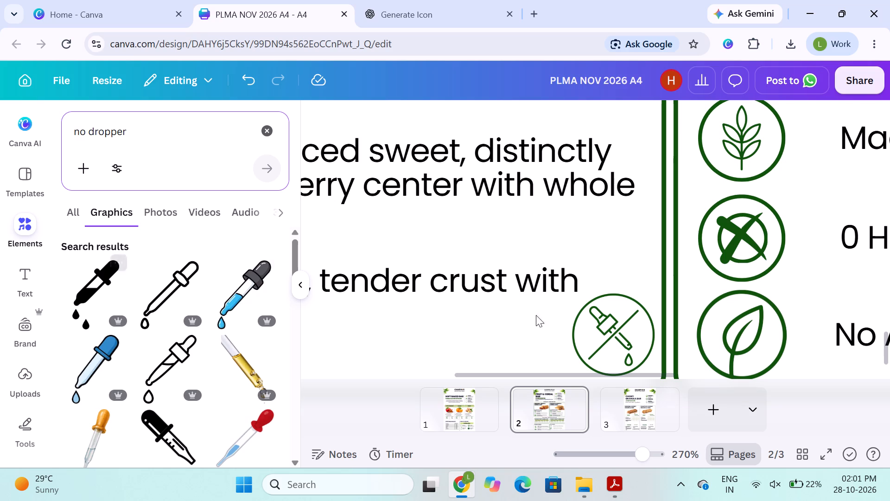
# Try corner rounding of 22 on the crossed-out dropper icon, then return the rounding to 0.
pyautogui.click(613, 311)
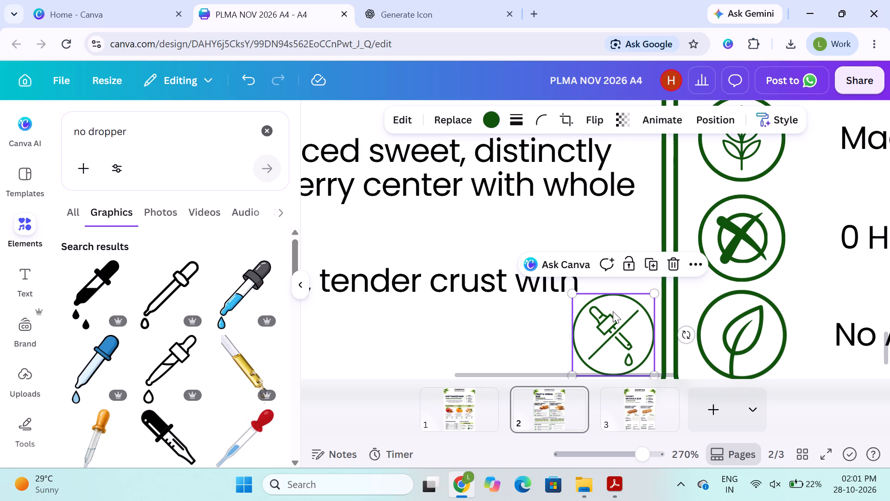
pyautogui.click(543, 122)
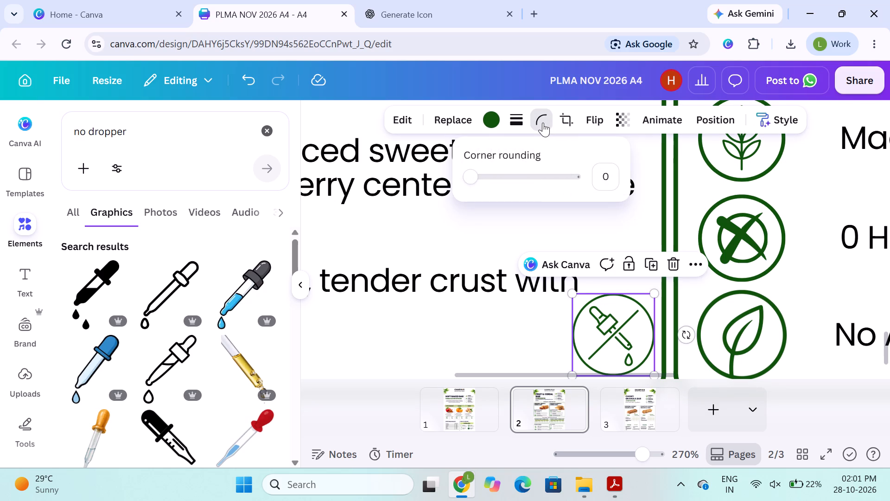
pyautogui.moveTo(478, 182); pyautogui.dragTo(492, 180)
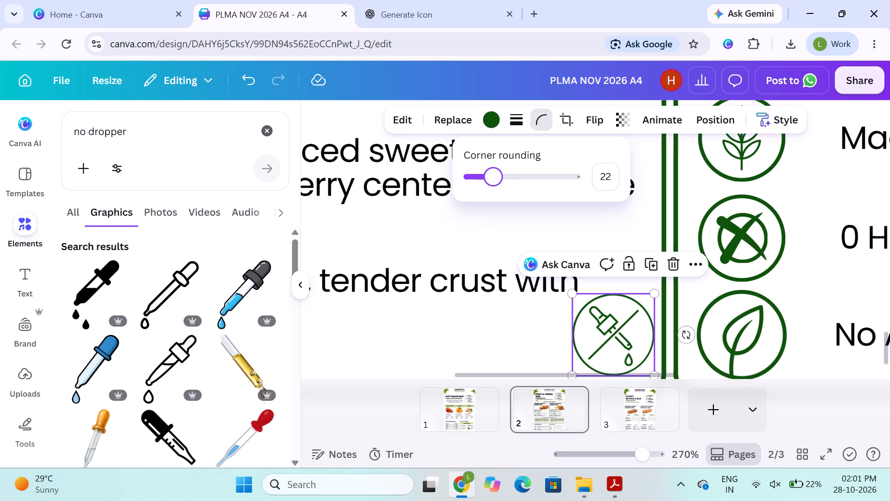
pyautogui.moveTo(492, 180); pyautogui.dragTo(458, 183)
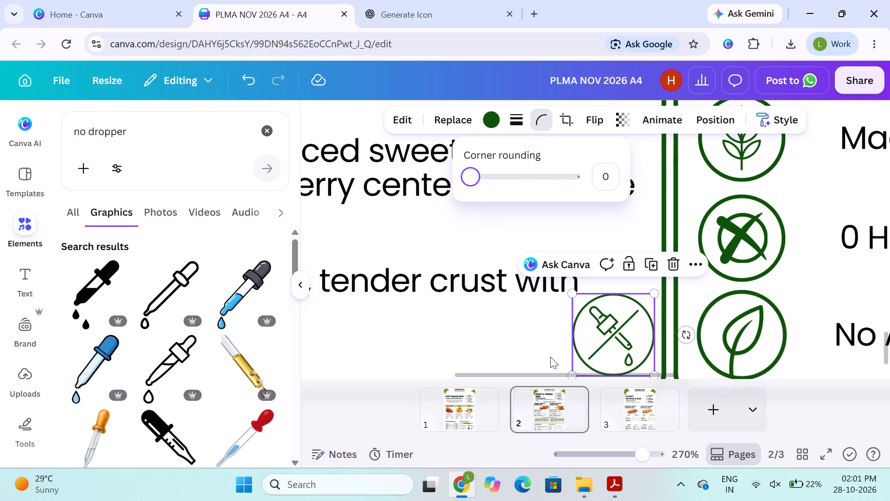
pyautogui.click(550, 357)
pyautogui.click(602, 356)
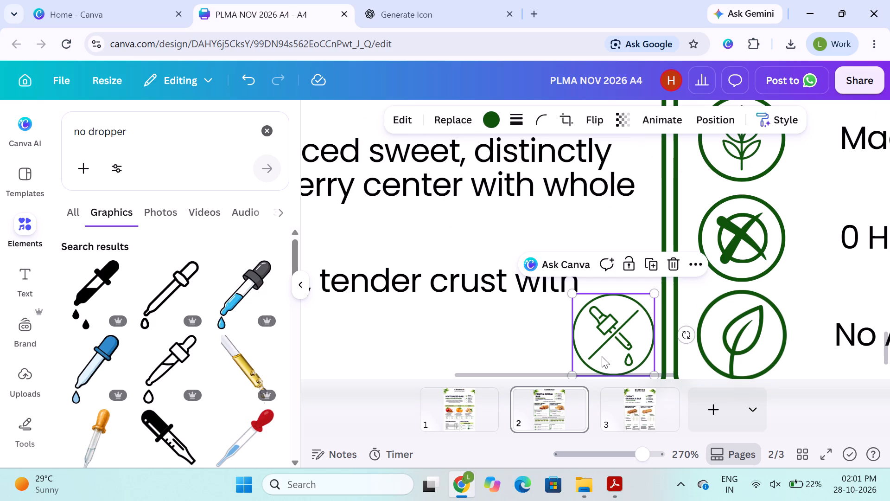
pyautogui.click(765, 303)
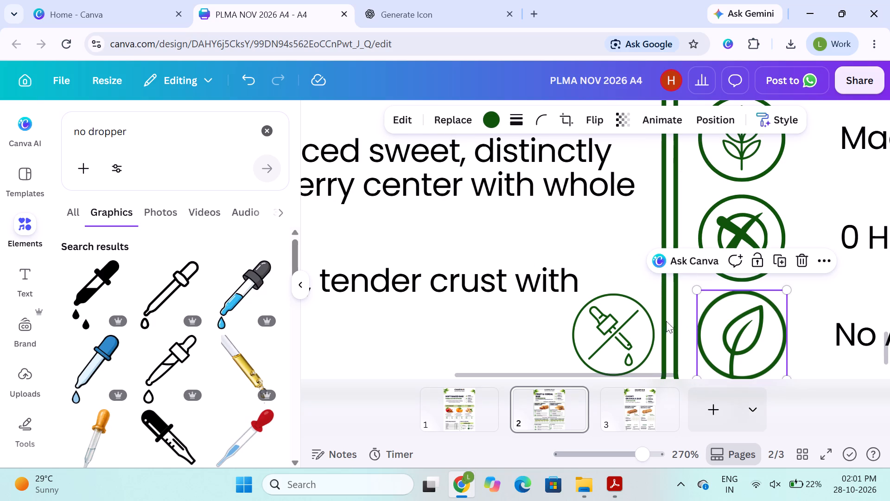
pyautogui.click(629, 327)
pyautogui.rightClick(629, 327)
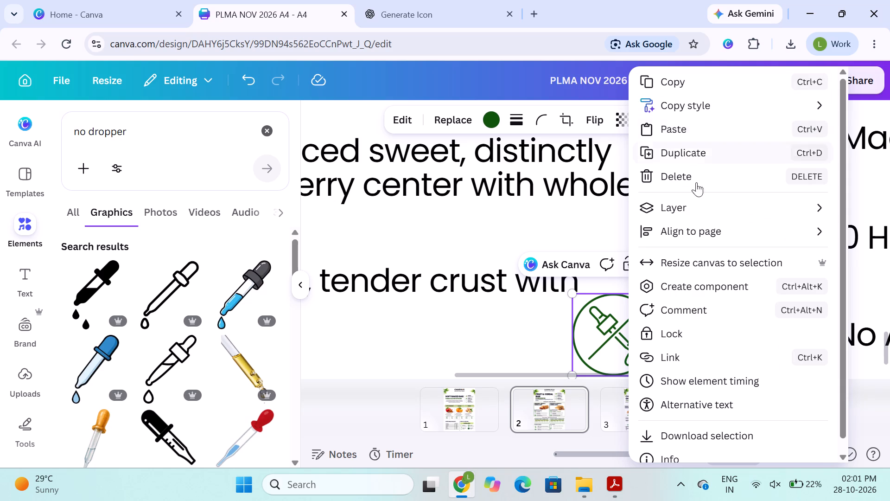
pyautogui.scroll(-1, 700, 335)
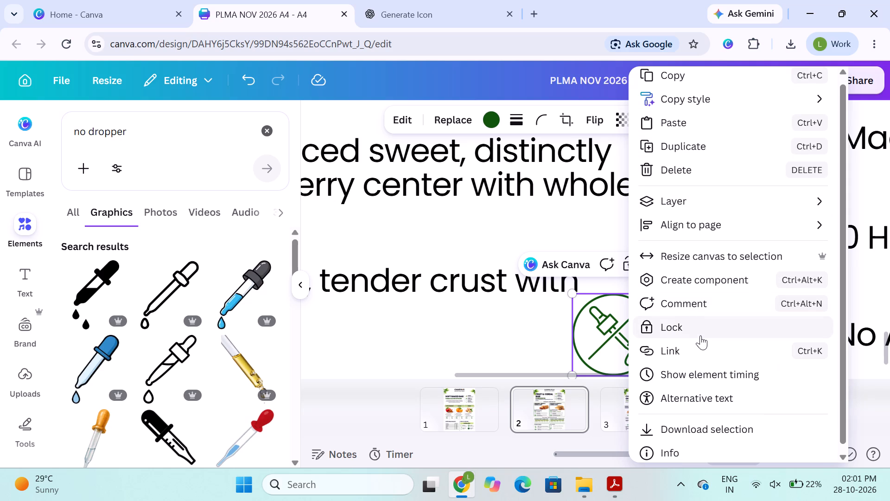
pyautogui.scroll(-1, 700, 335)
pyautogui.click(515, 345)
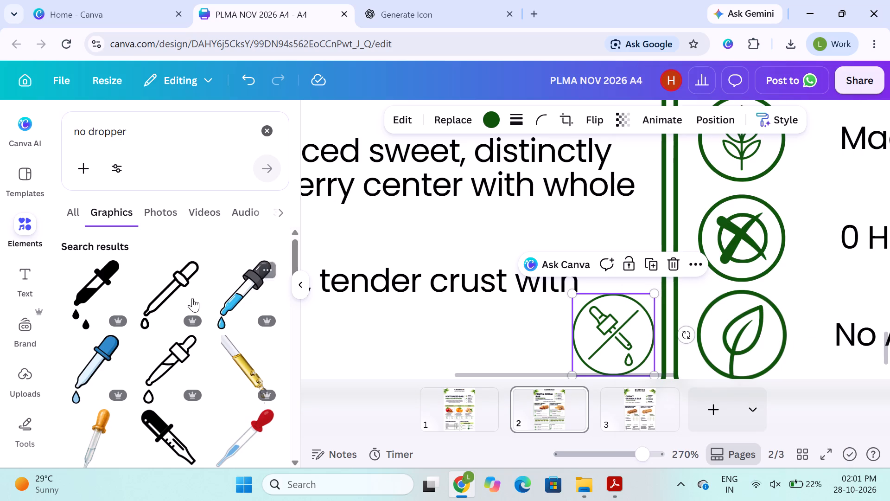
# Insert the solid black dropper graphic with two drops on page 2 and shrink it over the SENSORY PROFILE card.
pyautogui.click(101, 285)
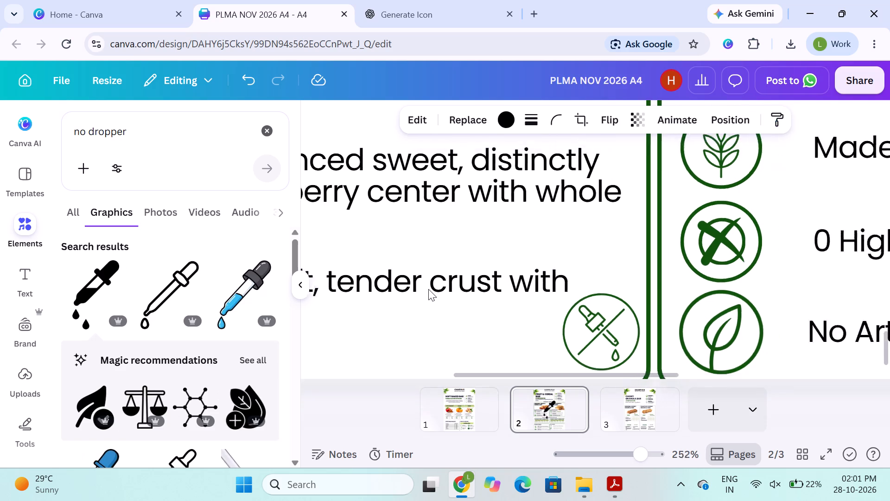
pyautogui.scroll(2, 618, 141)
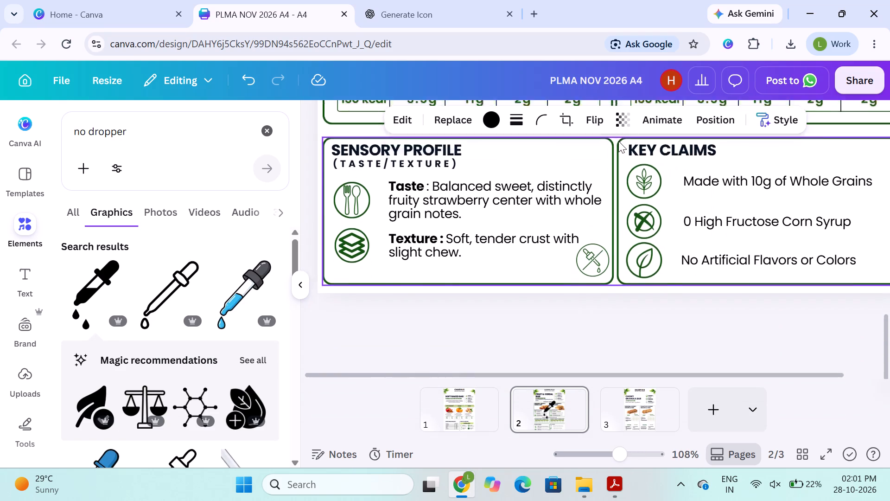
pyautogui.scroll(2, 618, 141)
pyautogui.moveTo(590, 168); pyautogui.dragTo(555, 272)
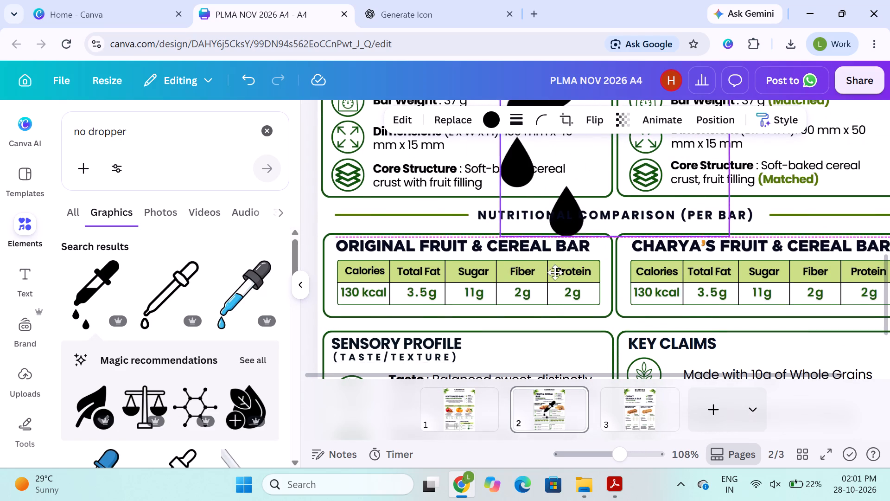
pyautogui.moveTo(555, 272); pyautogui.dragTo(548, 295)
pyautogui.moveTo(555, 250); pyautogui.dragTo(545, 309)
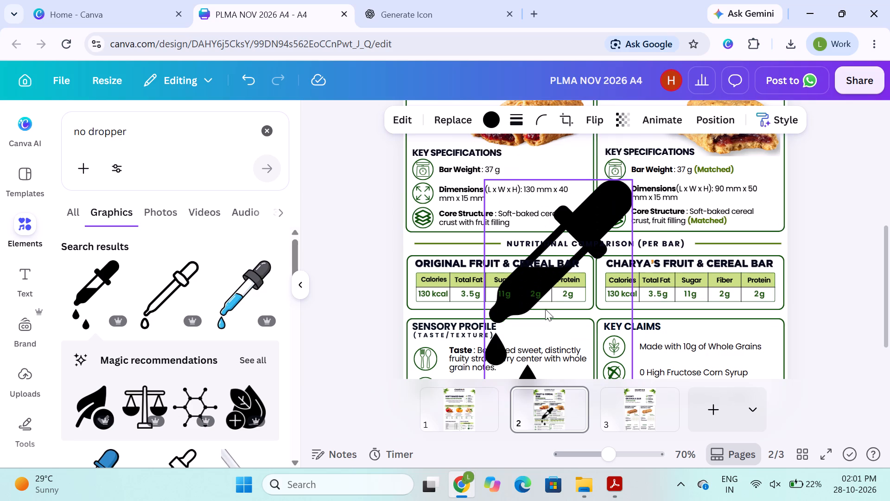
pyautogui.moveTo(633, 177); pyautogui.dragTo(560, 349)
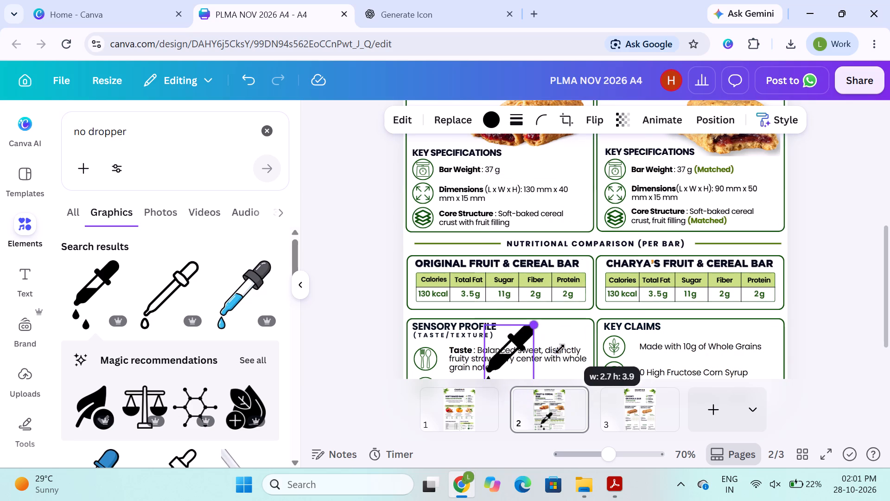
pyautogui.moveTo(560, 349); pyautogui.dragTo(540, 387)
# Move the black dropper beside the crossed-out dropper icon in the SENSORY PROFILE card and shrink it to fit inside an icon circle.
pyautogui.scroll(-2, 559, 332)
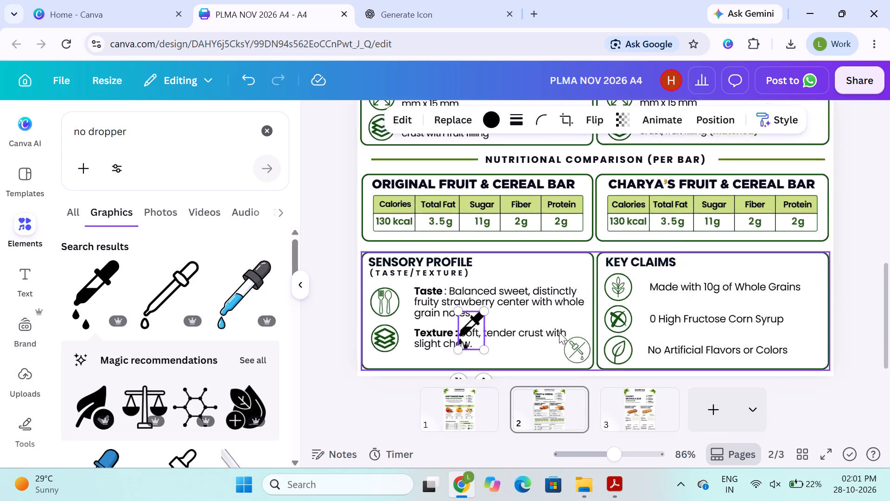
pyautogui.scroll(-1, 559, 332)
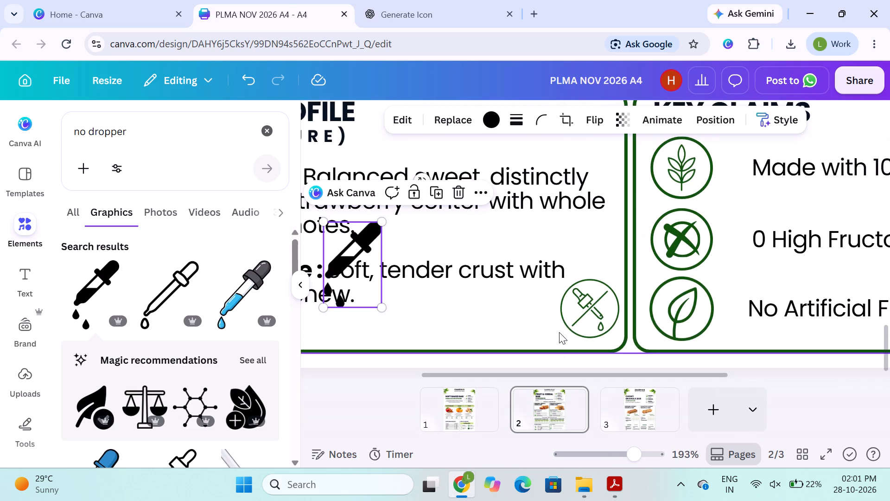
pyautogui.moveTo(373, 235); pyautogui.dragTo(549, 267)
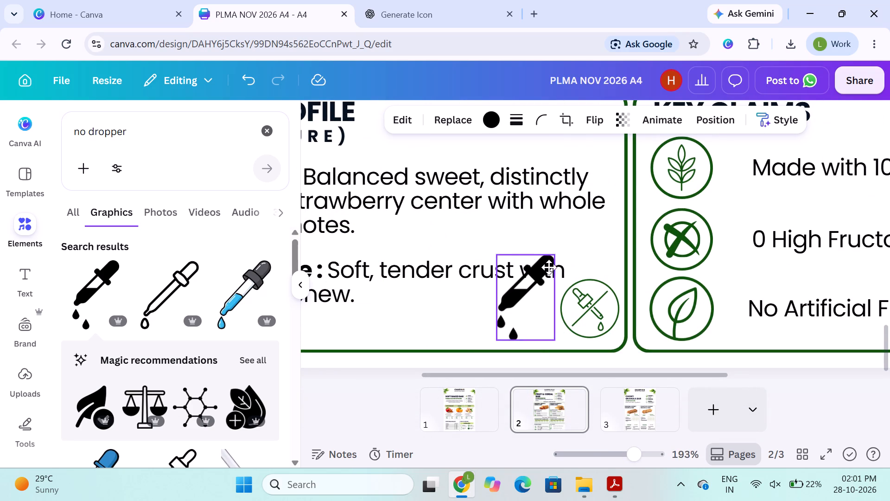
pyautogui.moveTo(549, 267); pyautogui.dragTo(549, 269)
pyautogui.moveTo(555, 258); pyautogui.dragTo(534, 318)
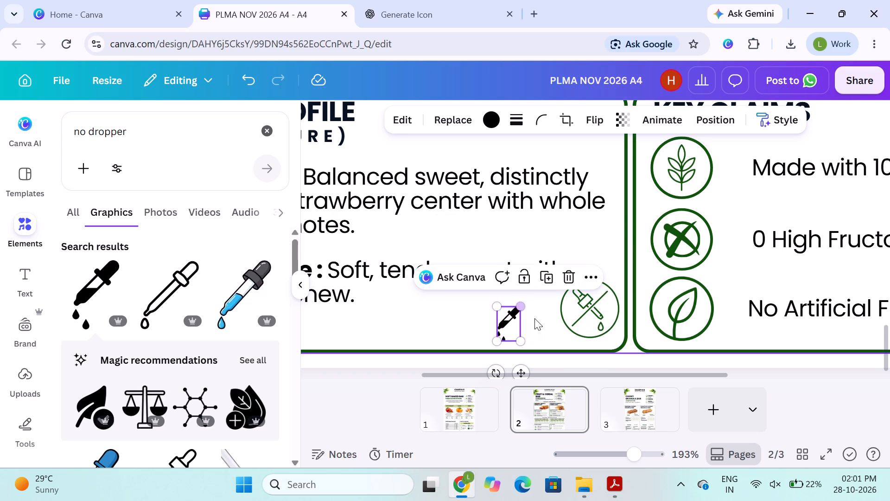
# Delete the crossed-out dropper icon and move the small black dropper into its place in the SENSORY PROFILE card.
pyautogui.click(577, 317)
pyautogui.press('Delete')
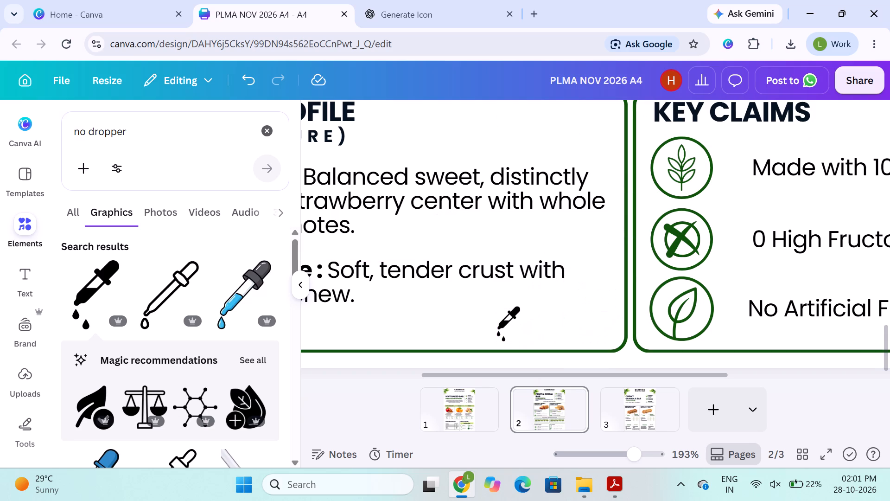
pyautogui.moveTo(501, 322); pyautogui.dragTo(536, 314)
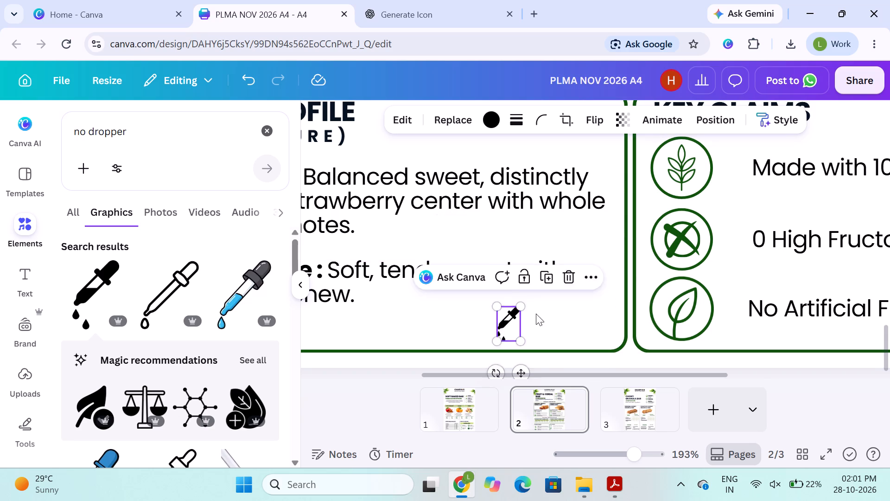
pyautogui.moveTo(536, 314); pyautogui.dragTo(578, 306)
# Recolour the small black dropper to the green #10540C.
pyautogui.click(496, 121)
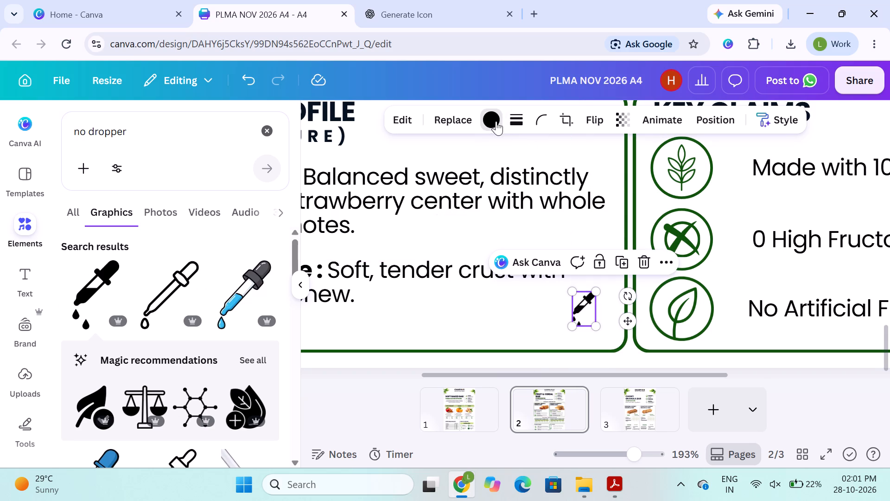
pyautogui.click(79, 206)
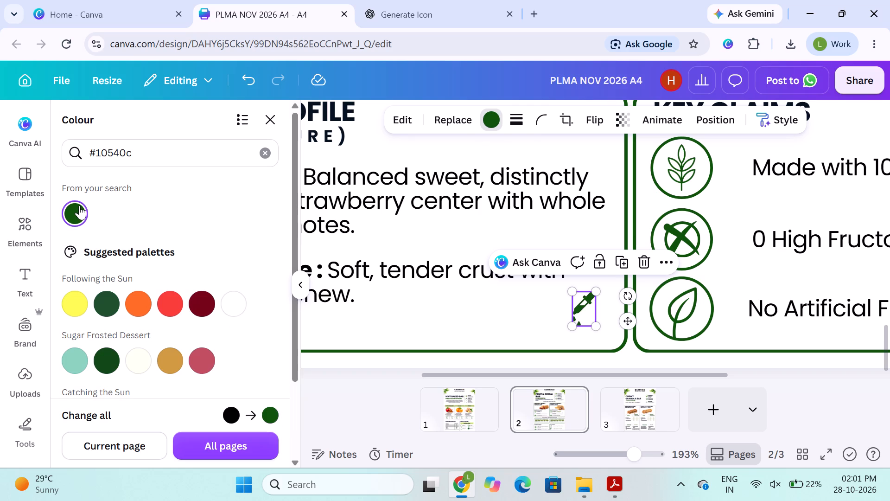
pyautogui.click(537, 305)
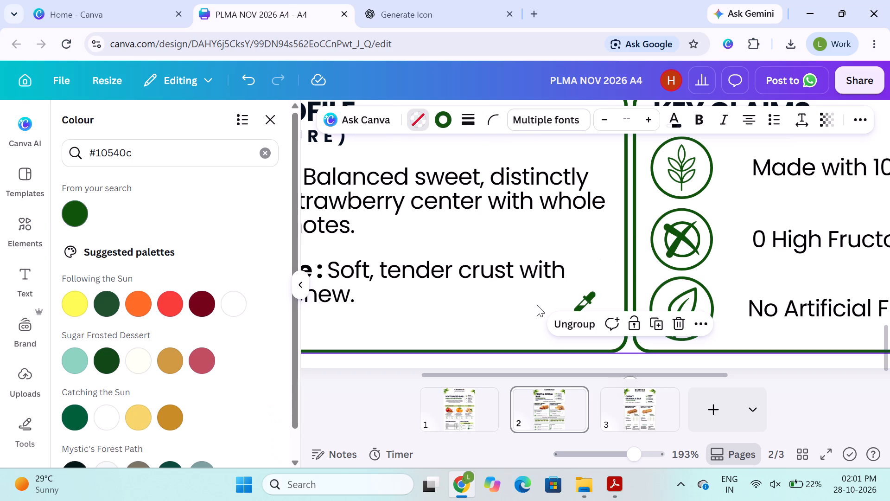
# Flip the green dropper horizontally.
pyautogui.click(585, 294)
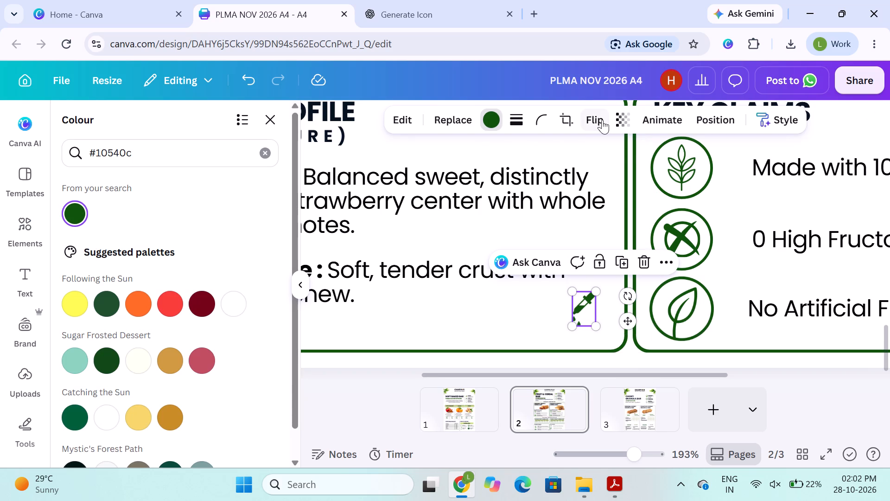
pyautogui.click(602, 120)
pyautogui.click(591, 152)
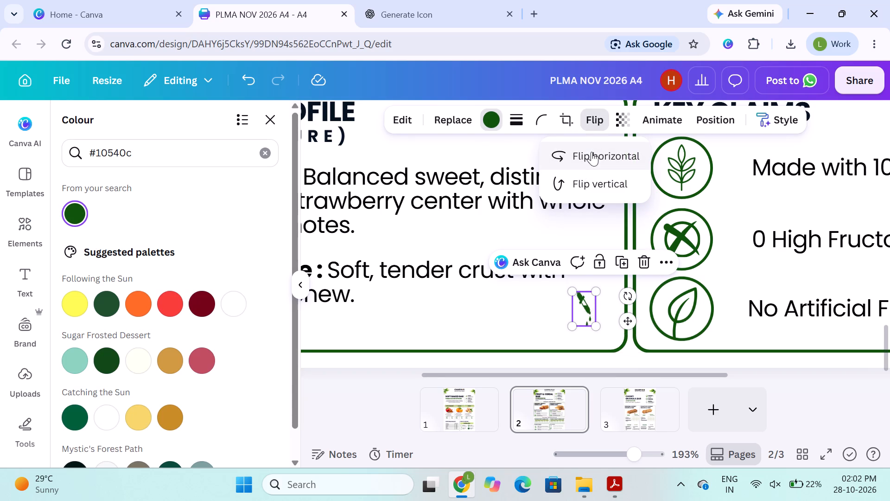
pyautogui.click(681, 315)
pyautogui.click(681, 315)
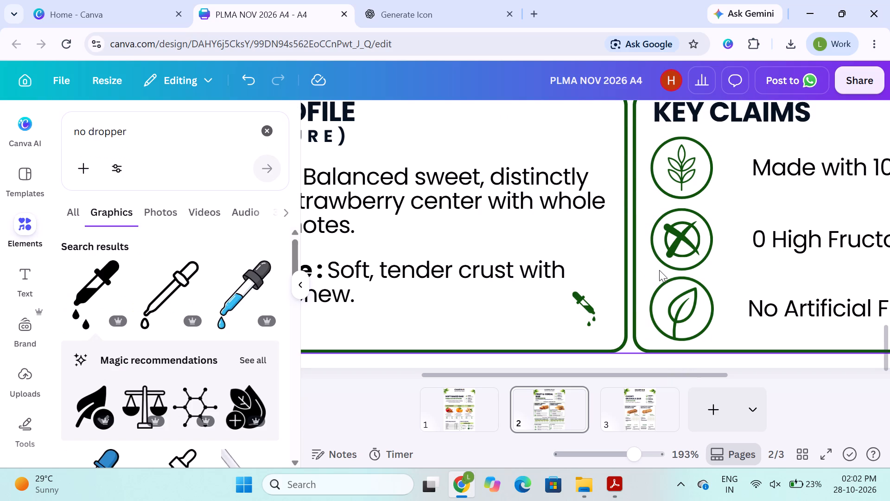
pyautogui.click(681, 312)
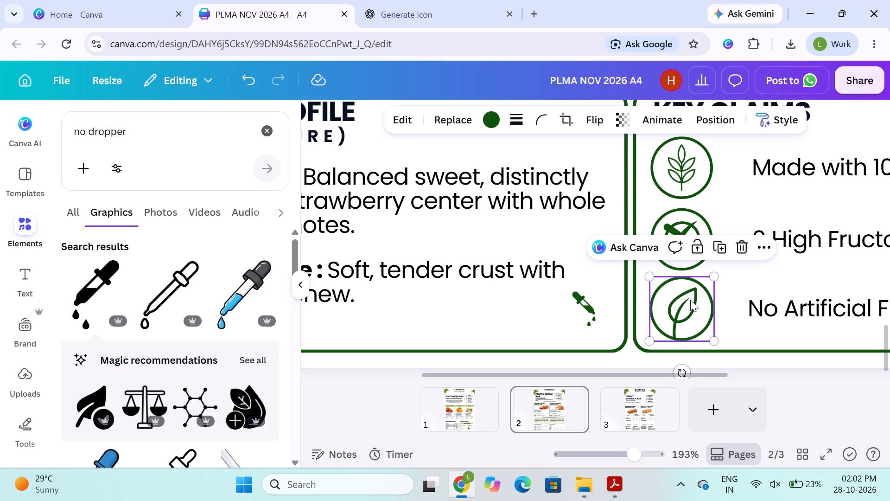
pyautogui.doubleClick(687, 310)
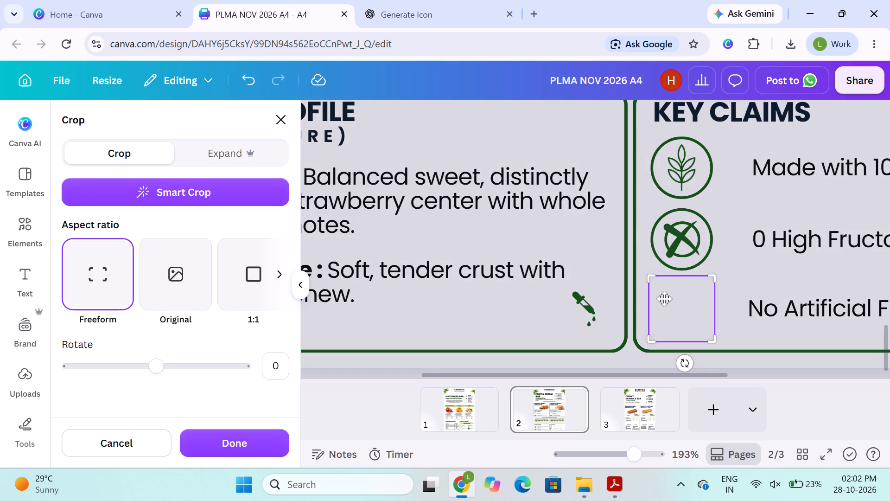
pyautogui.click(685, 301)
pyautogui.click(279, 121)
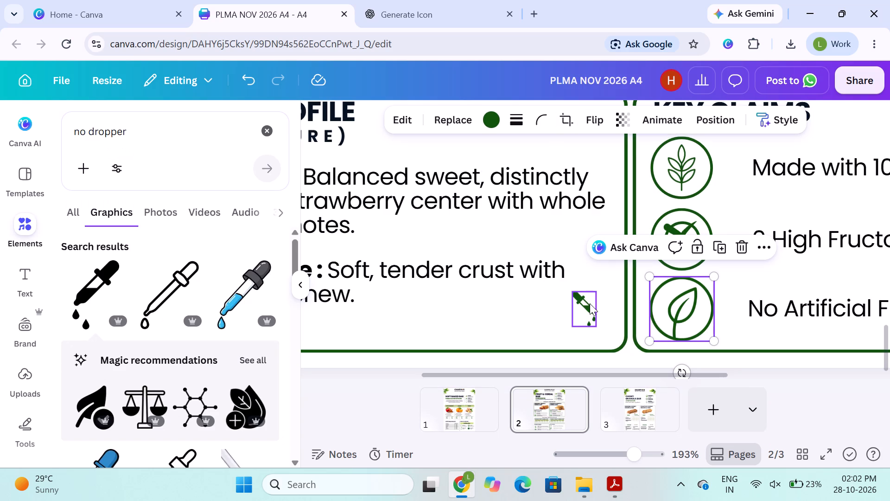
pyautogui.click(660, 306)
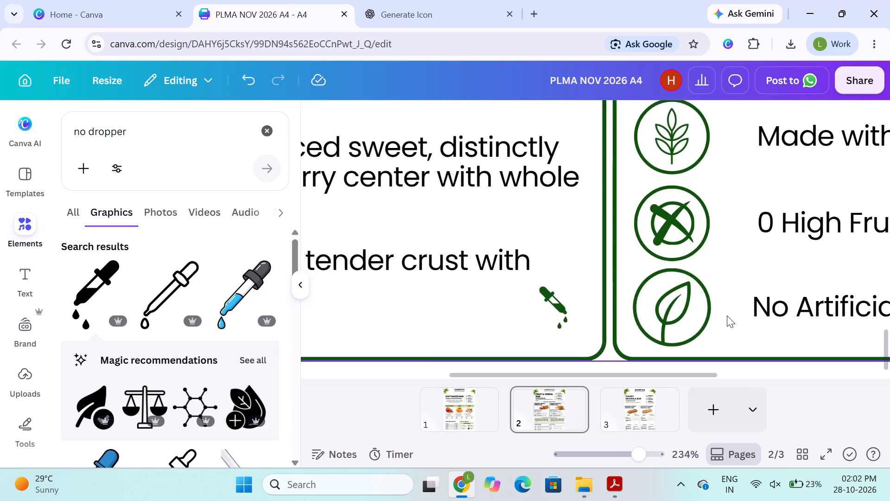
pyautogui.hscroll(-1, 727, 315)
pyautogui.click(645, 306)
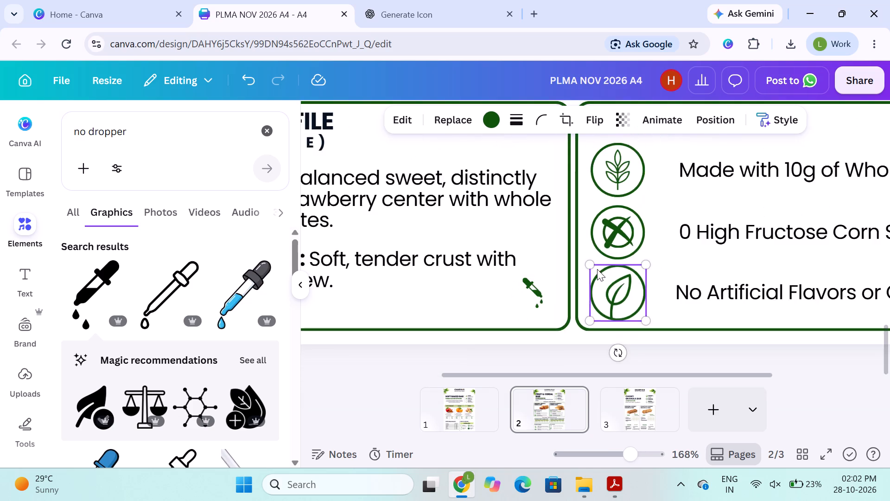
# Ungroup the grouped SENSORY PROFILE and KEY CLAIMS cards on page 2.
pyautogui.click(605, 239)
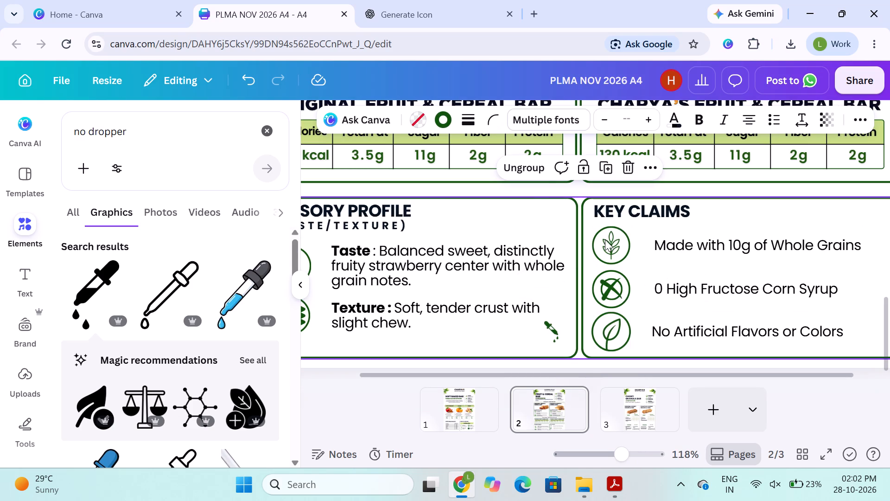
pyautogui.click(535, 172)
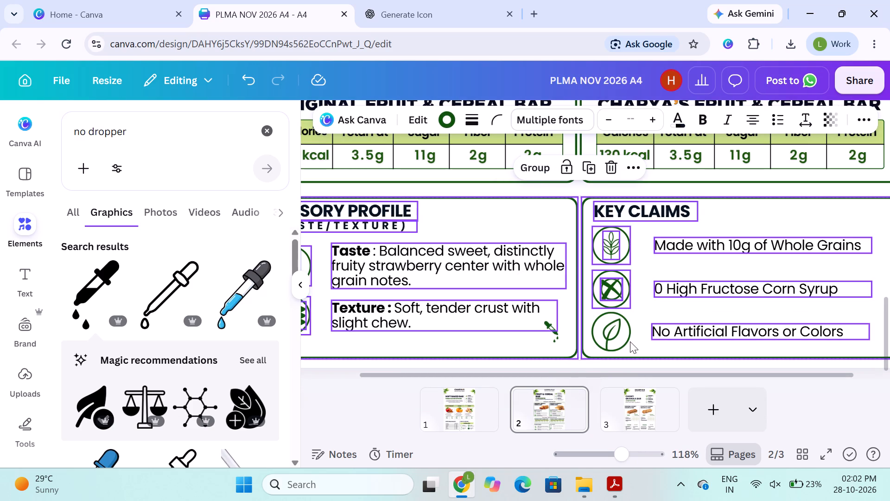
# Delete the leaf icon beside "No Artificial Flavors or Colors" in the KEY CLAIMS card.
pyautogui.click(628, 342)
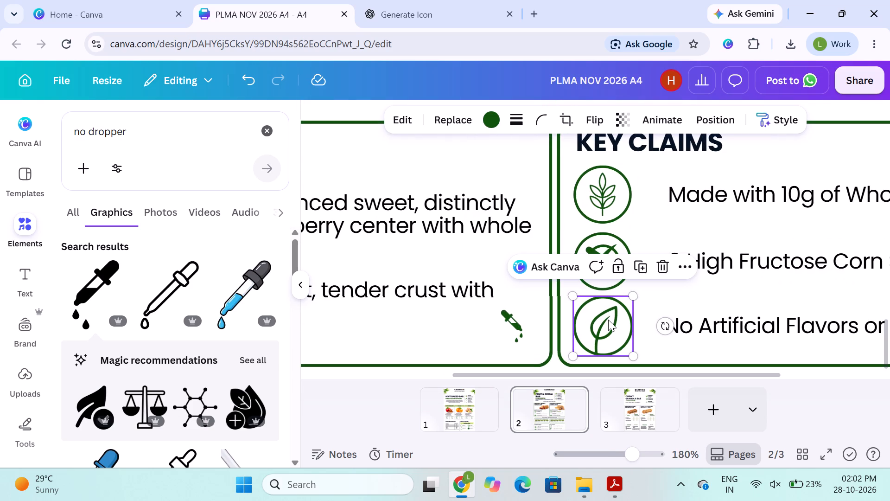
pyautogui.click(608, 320)
pyautogui.click(608, 320)
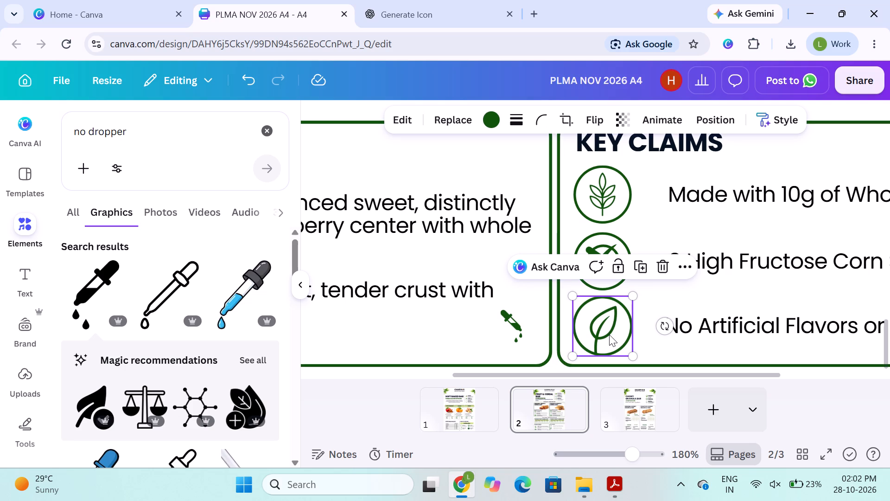
pyautogui.press('Delete')
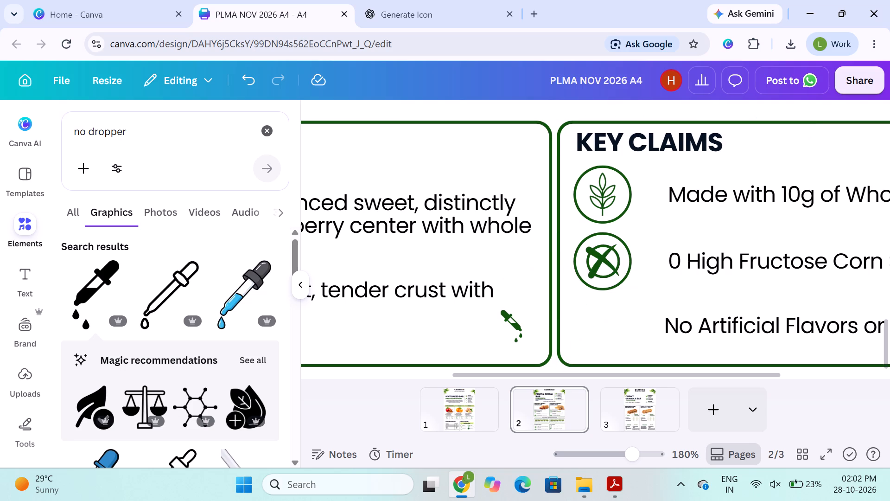
# Duplicate the green circle outline of the High Fructose Corn Syrup icon and place the copy beside "No Artificial Flavors or Colors".
pyautogui.click(622, 247)
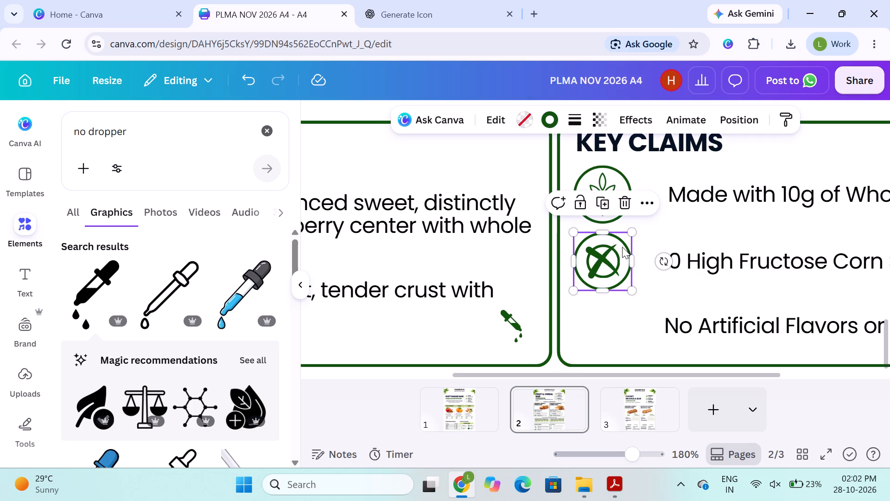
pyautogui.hotkey('ctrl', 'c')
pyautogui.hotkey('ctrl', 'v')
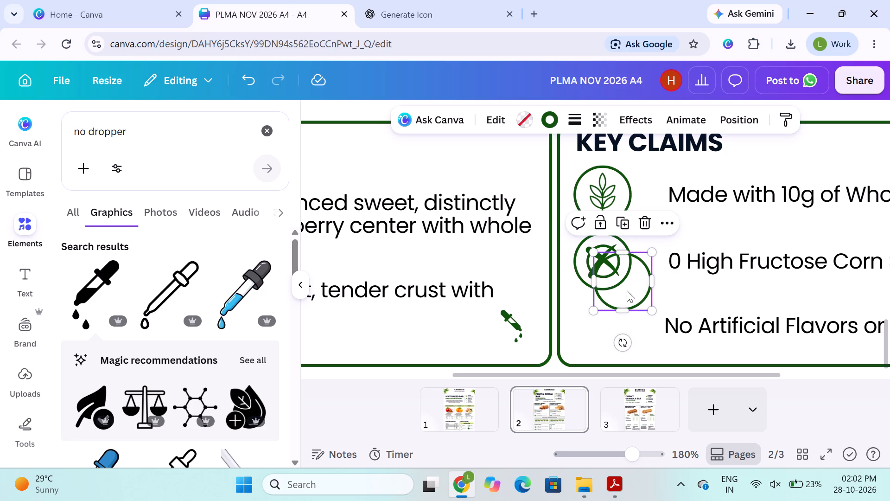
pyautogui.moveTo(627, 290); pyautogui.dragTo(609, 334)
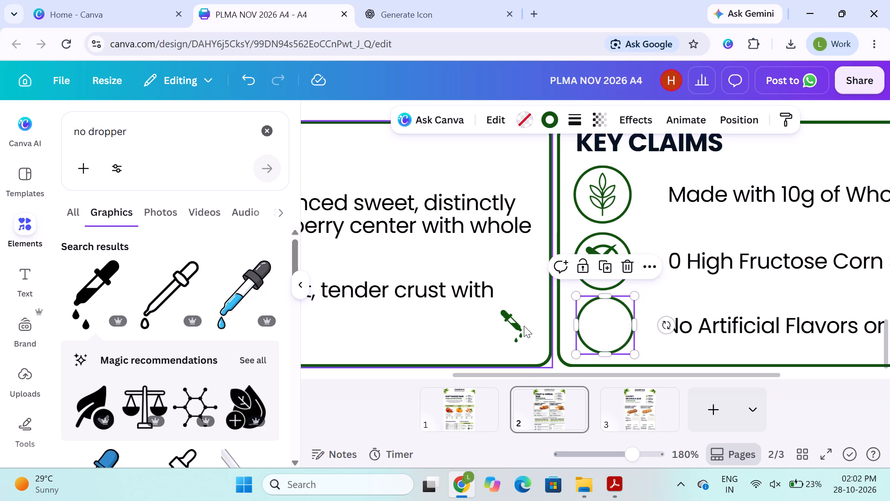
# Move the green dropper from the SENSORY PROFILE card into the new circle and enlarge it to fill the circle.
pyautogui.click(518, 325)
pyautogui.moveTo(518, 325); pyautogui.dragTo(607, 325)
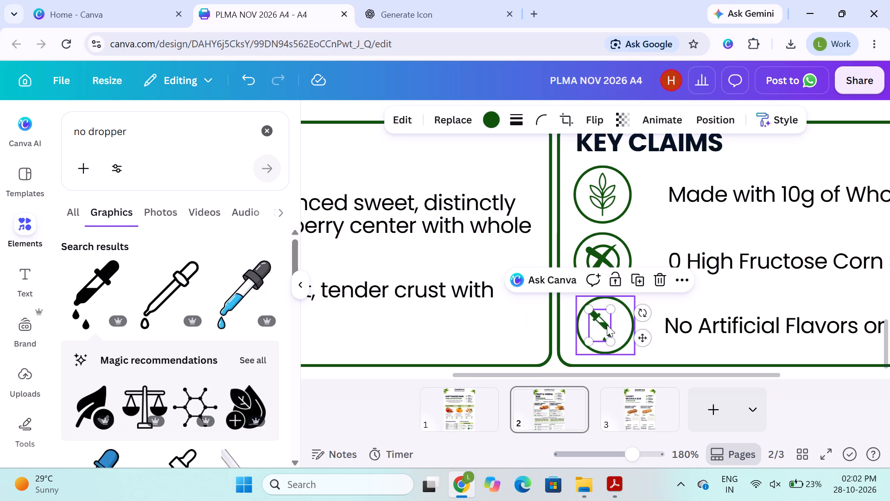
pyautogui.moveTo(611, 339); pyautogui.dragTo(616, 340)
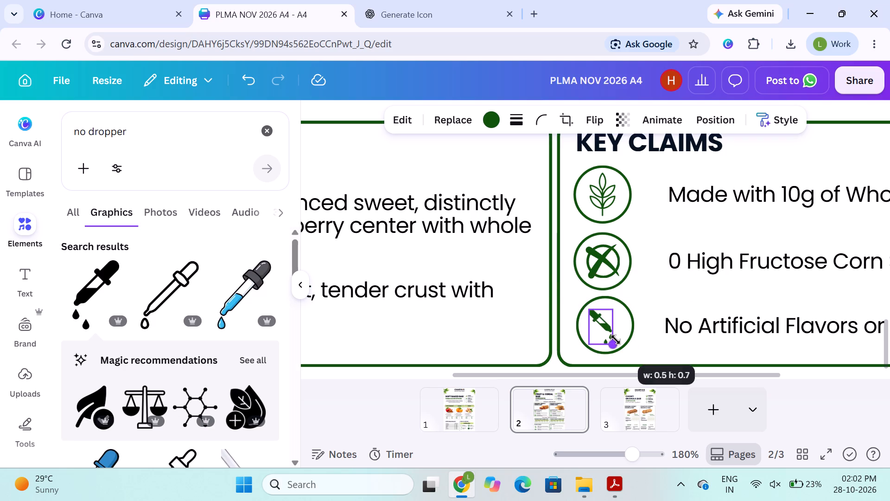
pyautogui.moveTo(616, 340); pyautogui.dragTo(617, 340)
pyautogui.moveTo(611, 333); pyautogui.dragTo(617, 332)
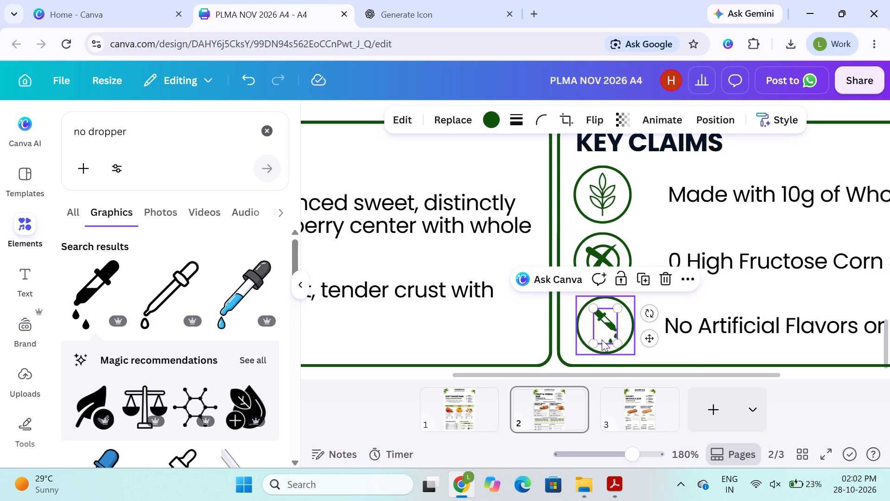
pyautogui.moveTo(595, 342); pyautogui.dragTo(593, 347)
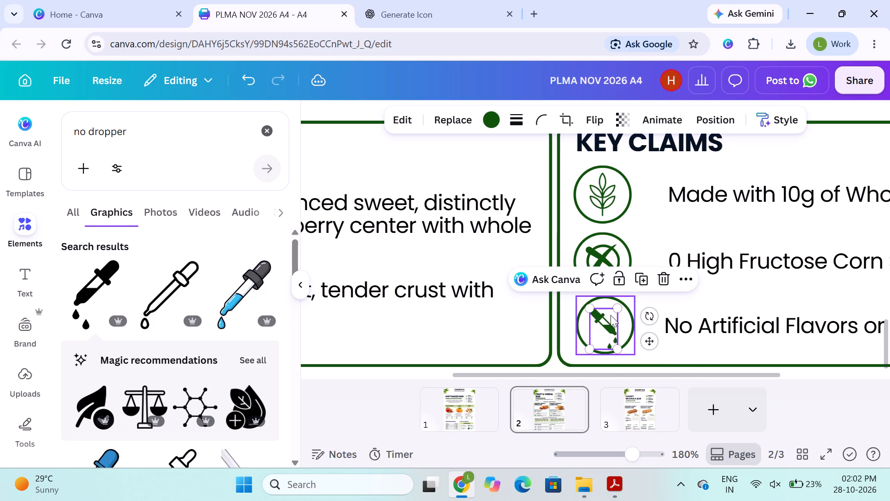
pyautogui.moveTo(615, 307); pyautogui.dragTo(617, 302)
pyautogui.moveTo(610, 328); pyautogui.dragTo(610, 324)
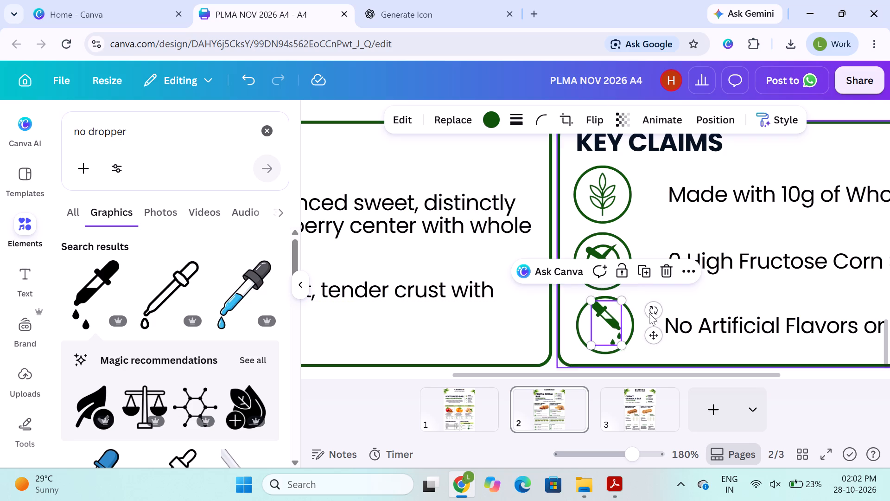
pyautogui.click(686, 310)
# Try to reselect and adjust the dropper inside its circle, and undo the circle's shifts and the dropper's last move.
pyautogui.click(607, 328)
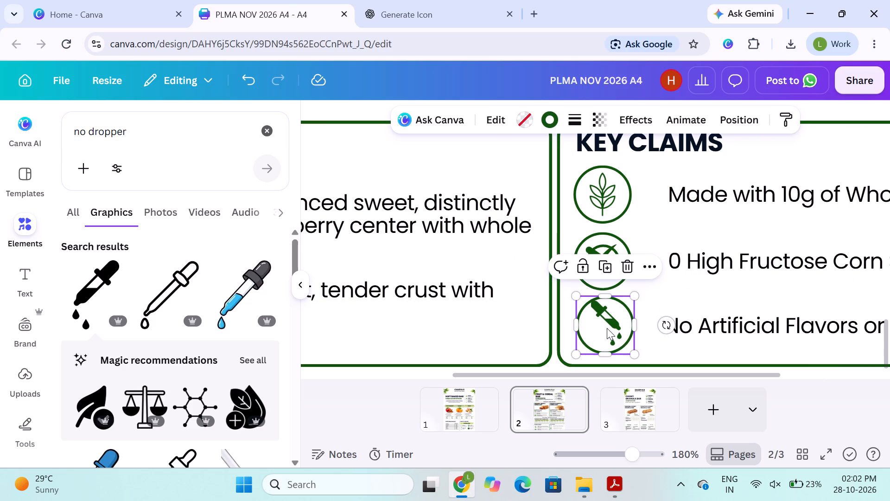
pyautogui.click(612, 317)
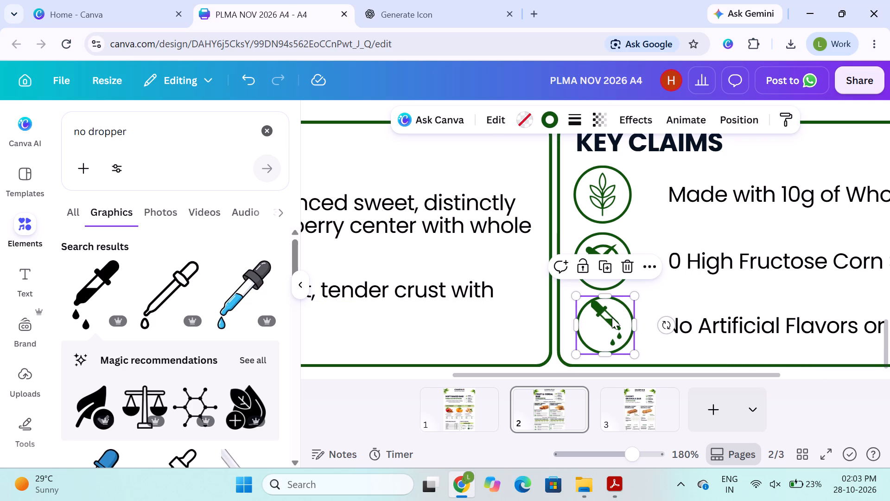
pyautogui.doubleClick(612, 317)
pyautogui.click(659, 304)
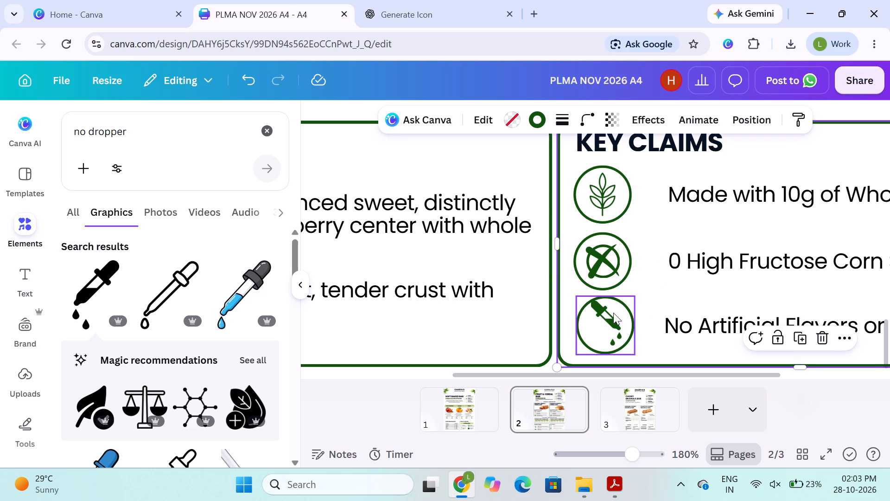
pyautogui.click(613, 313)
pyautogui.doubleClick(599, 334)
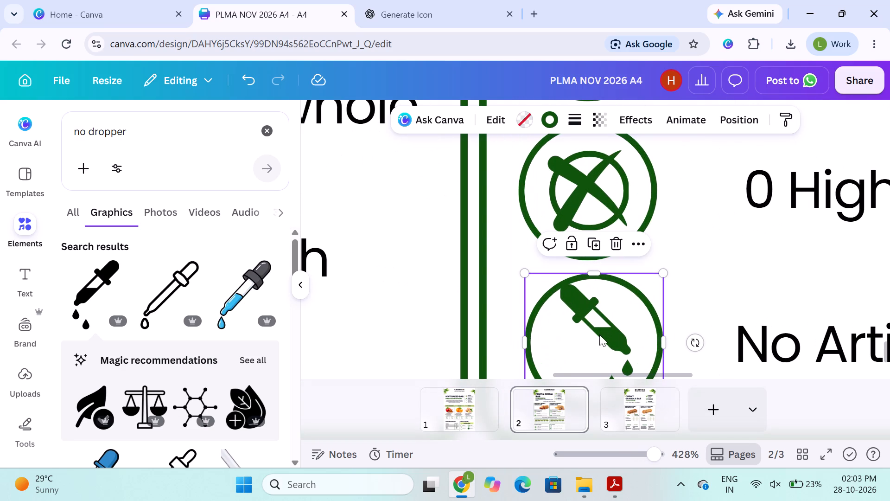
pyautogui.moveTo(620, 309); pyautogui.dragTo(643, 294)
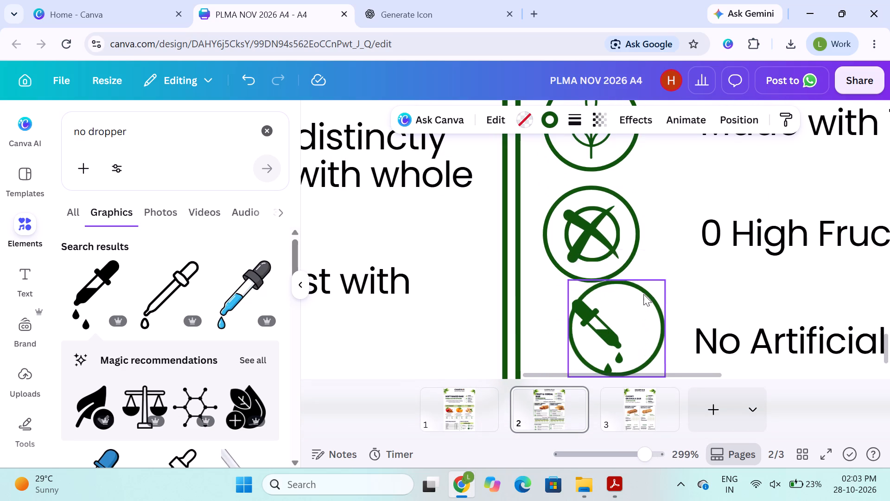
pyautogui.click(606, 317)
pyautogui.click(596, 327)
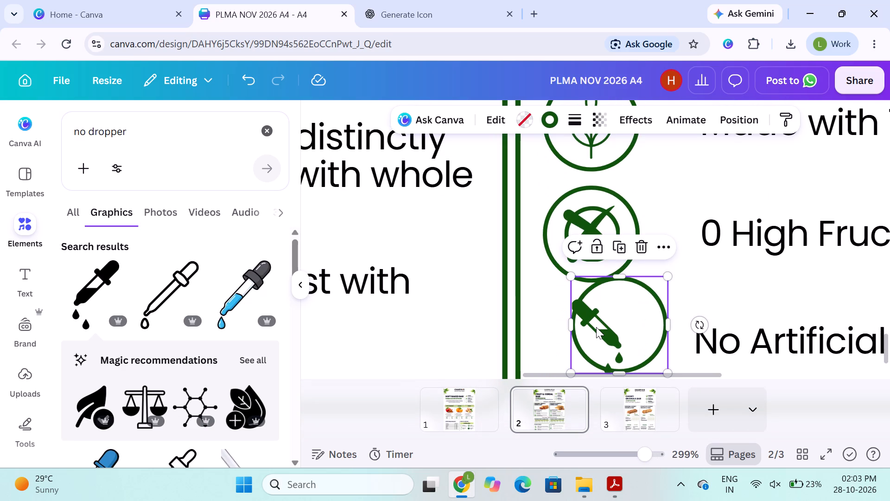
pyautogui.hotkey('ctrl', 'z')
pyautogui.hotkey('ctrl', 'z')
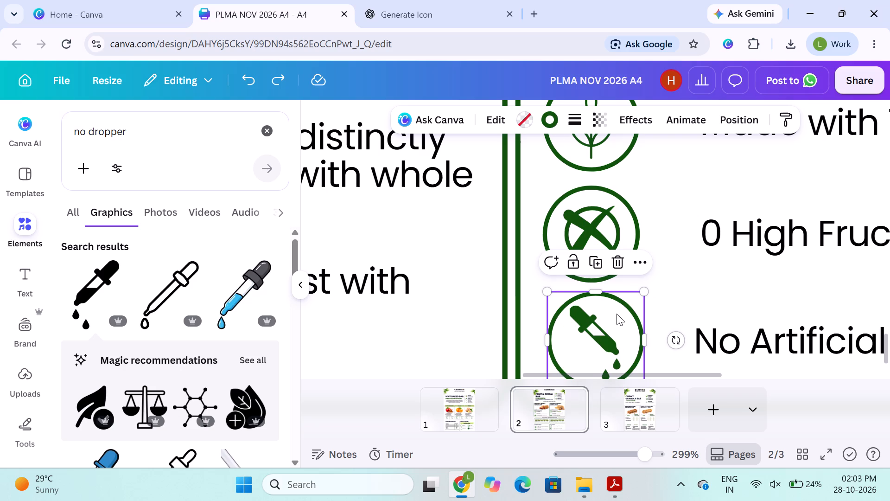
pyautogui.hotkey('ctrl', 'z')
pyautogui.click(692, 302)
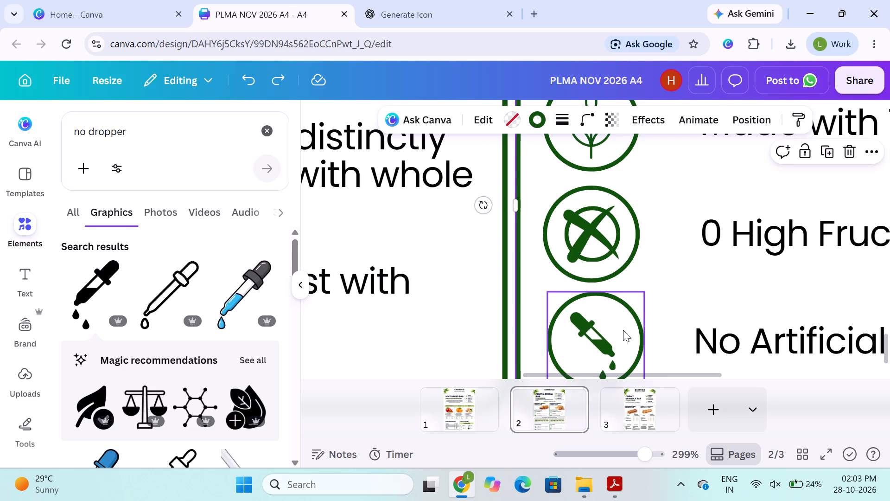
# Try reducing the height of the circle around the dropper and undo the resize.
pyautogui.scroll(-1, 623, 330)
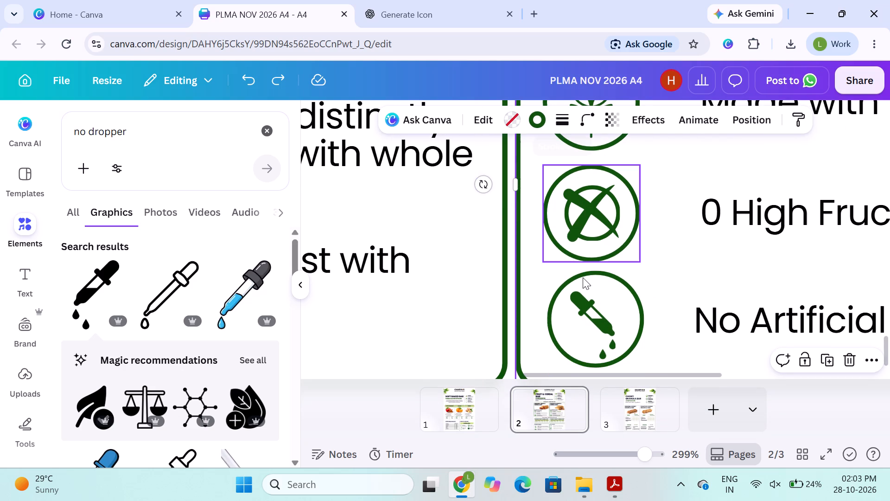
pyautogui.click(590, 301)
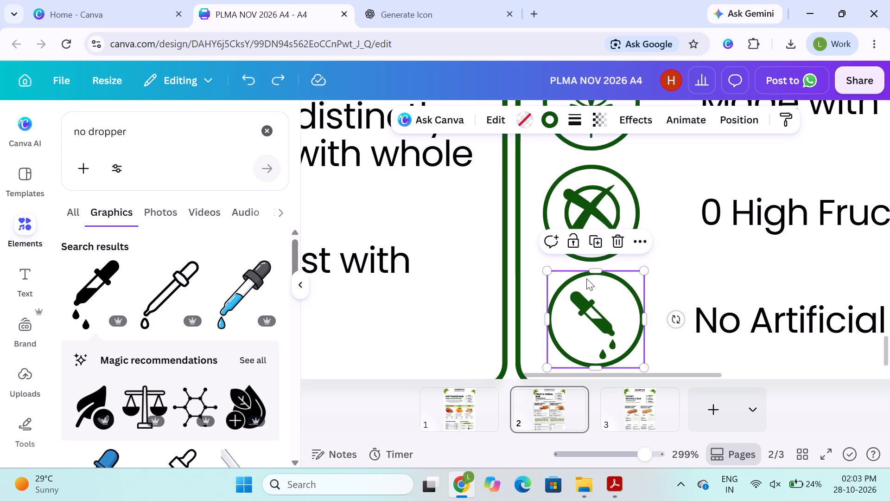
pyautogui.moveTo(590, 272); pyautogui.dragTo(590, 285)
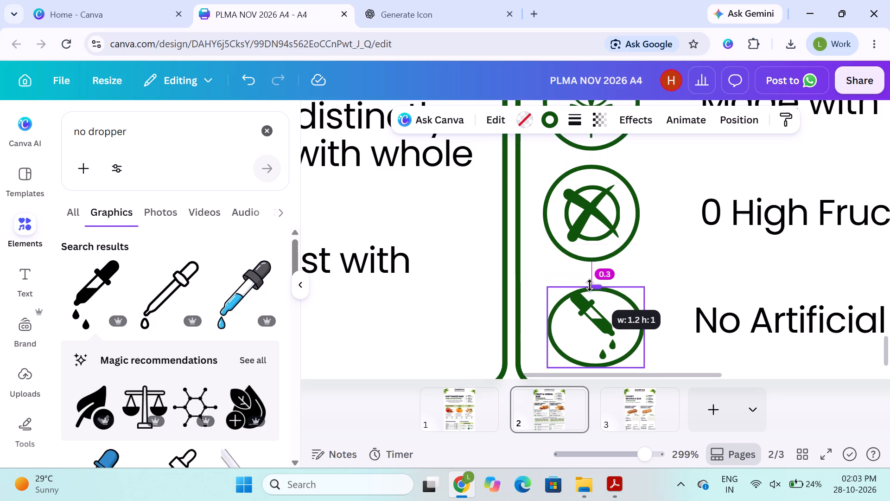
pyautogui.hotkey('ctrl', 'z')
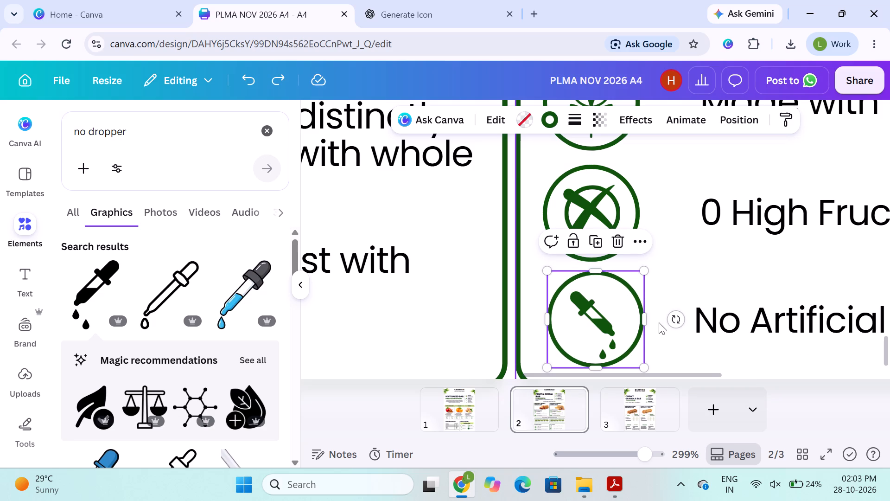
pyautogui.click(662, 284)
# Send the circle around the dropper to the back so the dropper is layered above it.
pyautogui.click(585, 306)
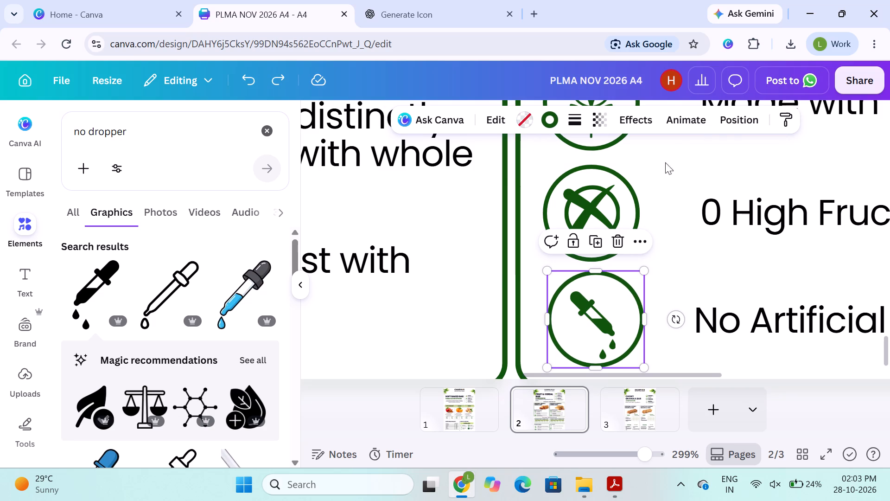
pyautogui.click(731, 129)
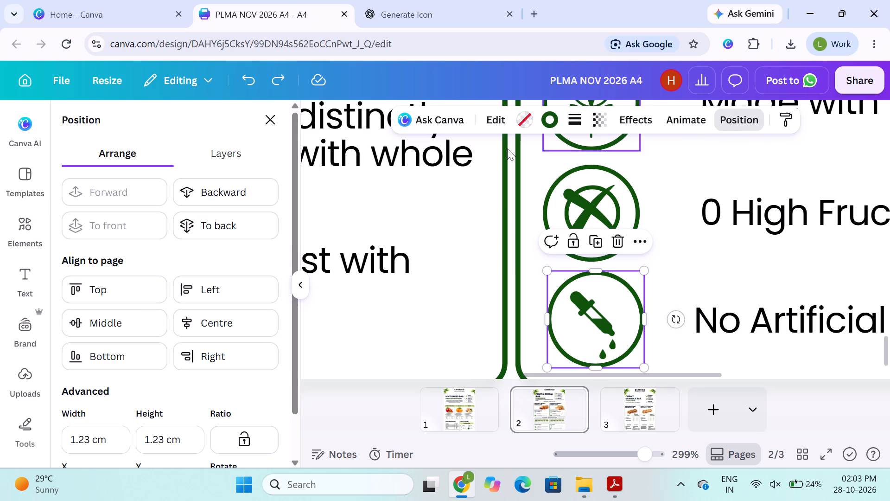
pyautogui.click(196, 216)
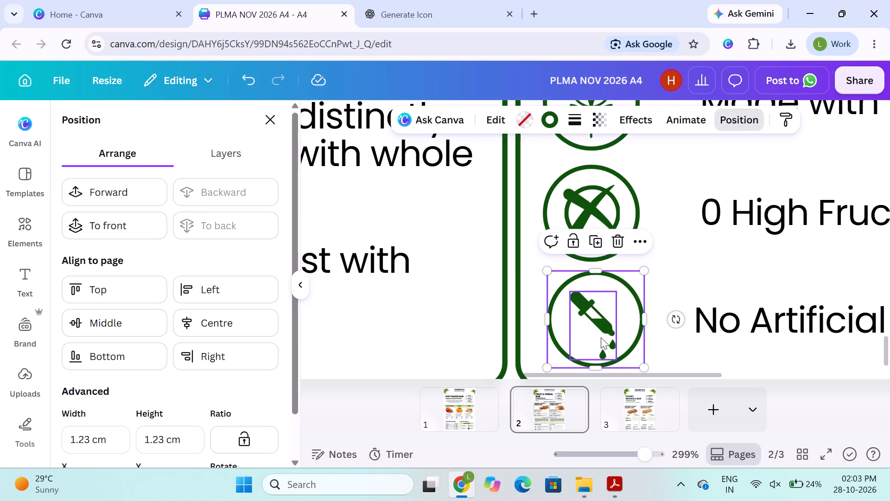
# Select the KEY CLAIMS card's frame behind the dropper icon and send it to the back.
pyautogui.click(705, 266)
pyautogui.click(593, 303)
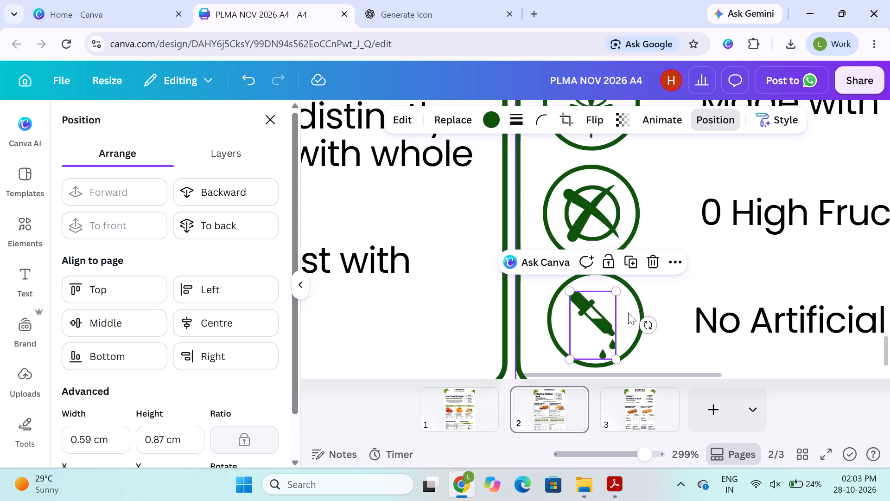
pyautogui.keyDown('shift'); pyautogui.click(606, 323); pyautogui.keyUp('shift')
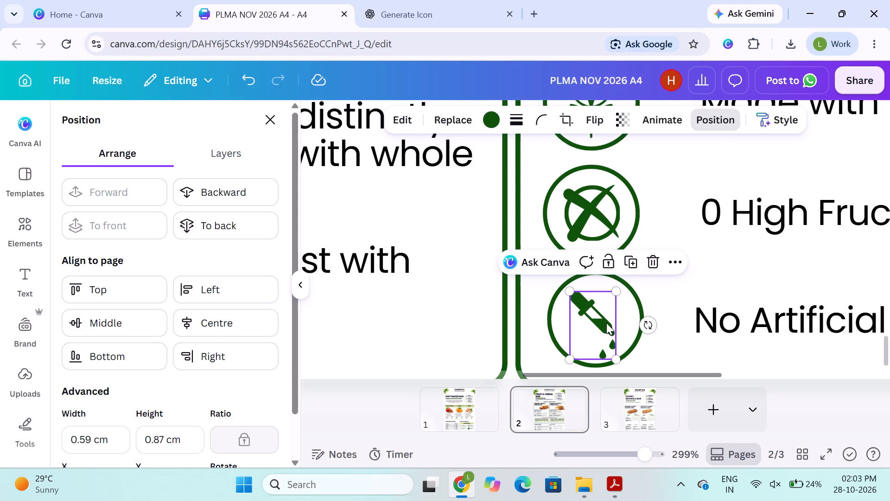
pyautogui.keyDown('shift'); pyautogui.click(638, 315); pyautogui.keyUp('shift')
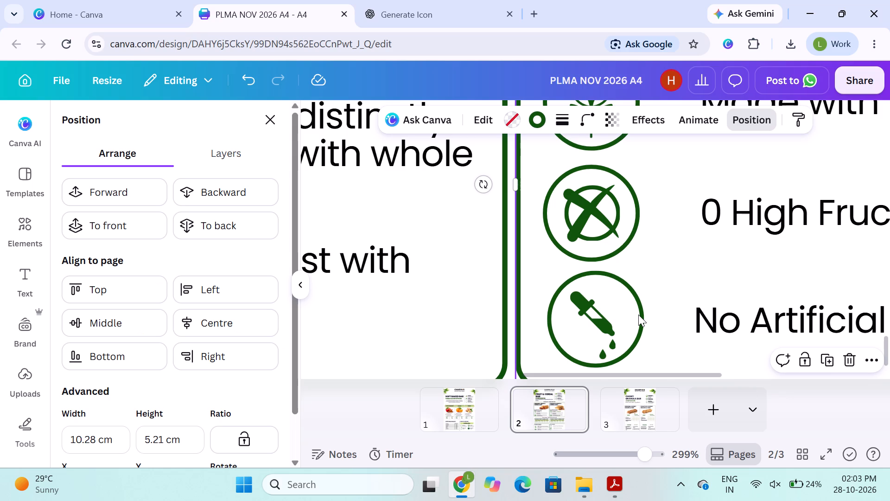
pyautogui.click(636, 315)
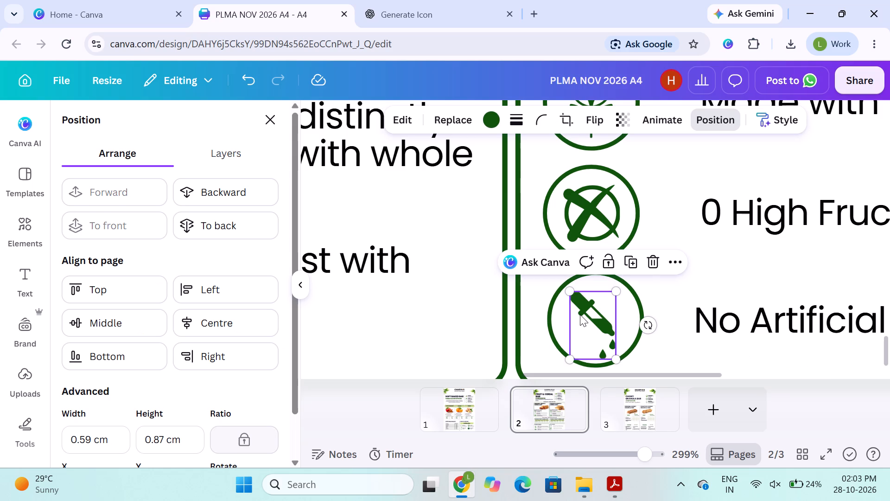
pyautogui.click(638, 301)
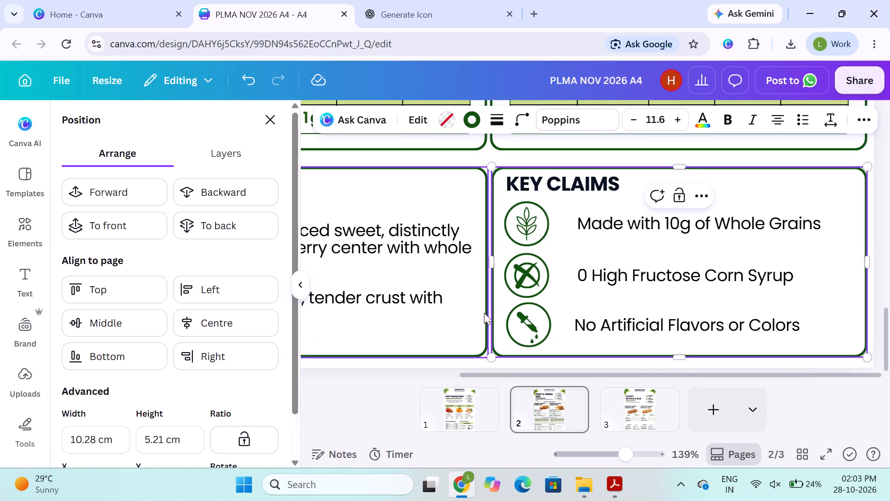
pyautogui.click(548, 311)
pyautogui.click(542, 315)
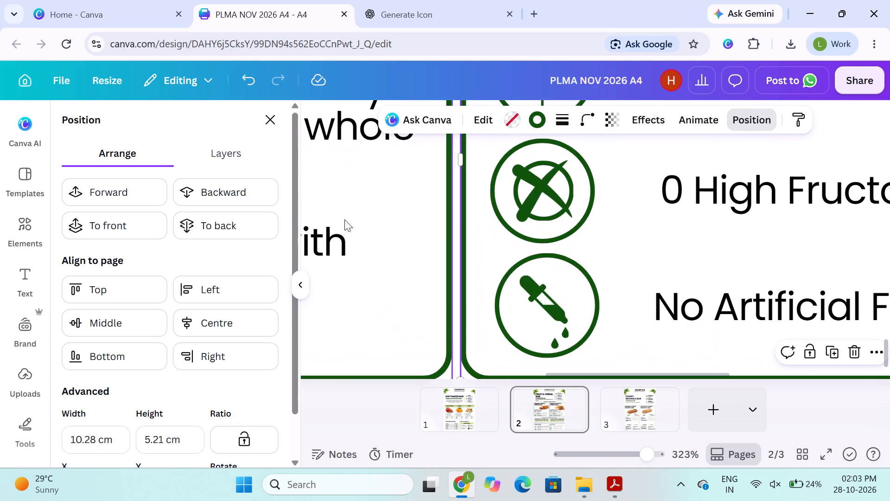
pyautogui.click(258, 230)
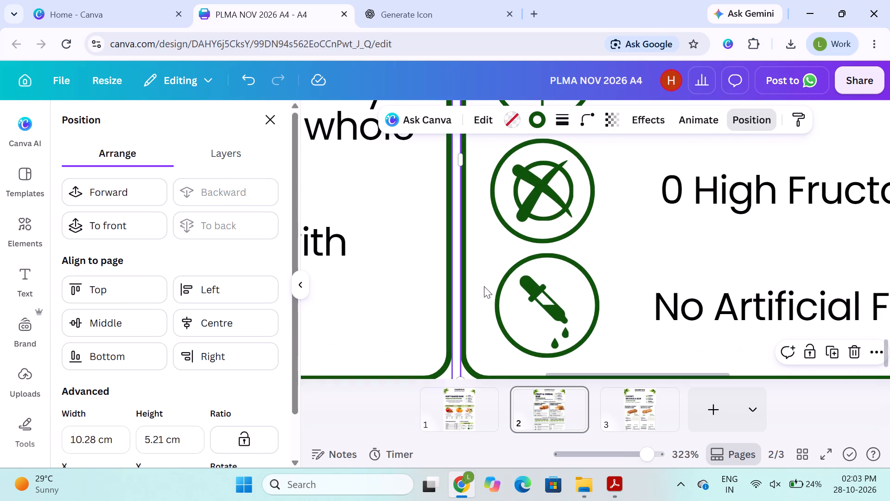
# Select the dropper together with its circle and align them to each other at centre and middle.
pyautogui.click(530, 305)
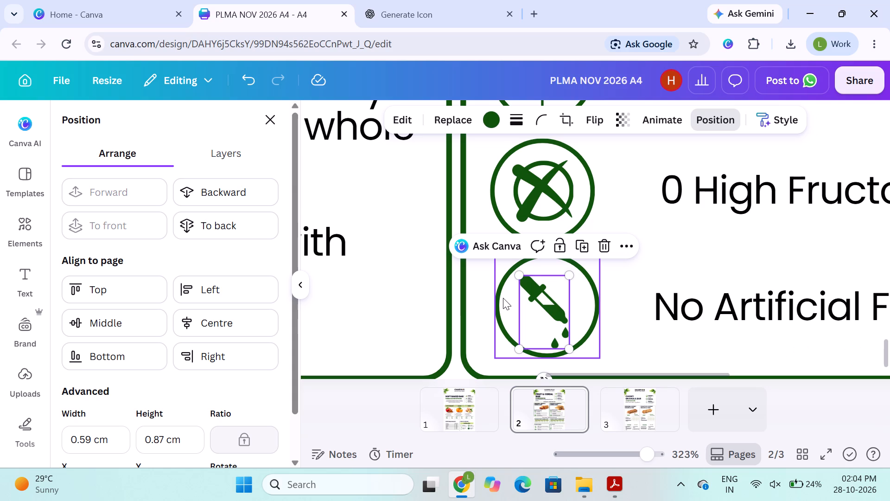
pyautogui.keyDown('shift'); pyautogui.click(503, 298); pyautogui.keyUp('shift')
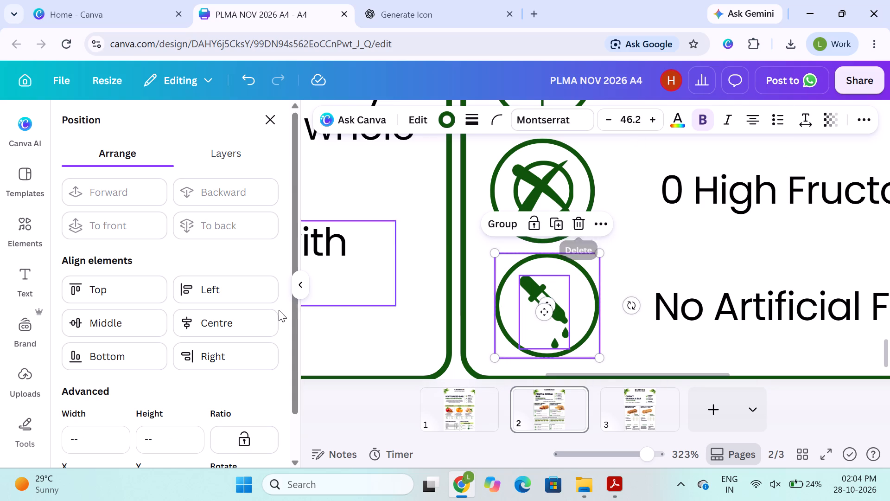
pyautogui.click(216, 317)
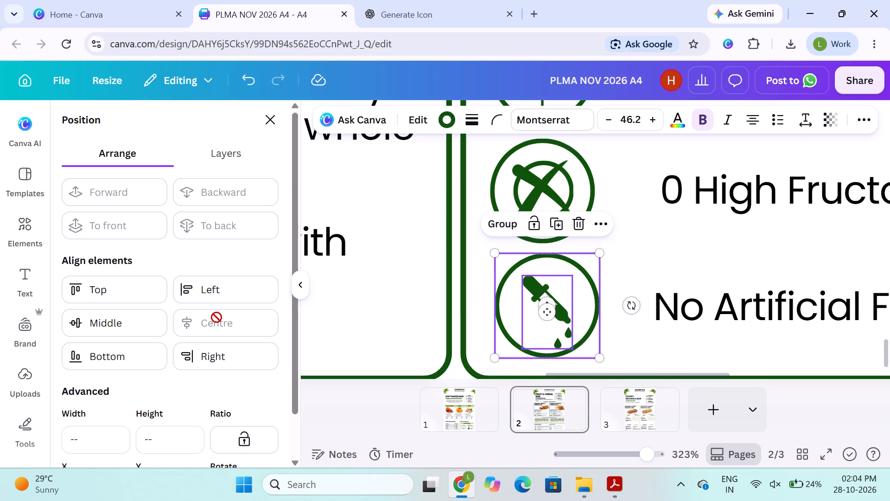
pyautogui.click(153, 324)
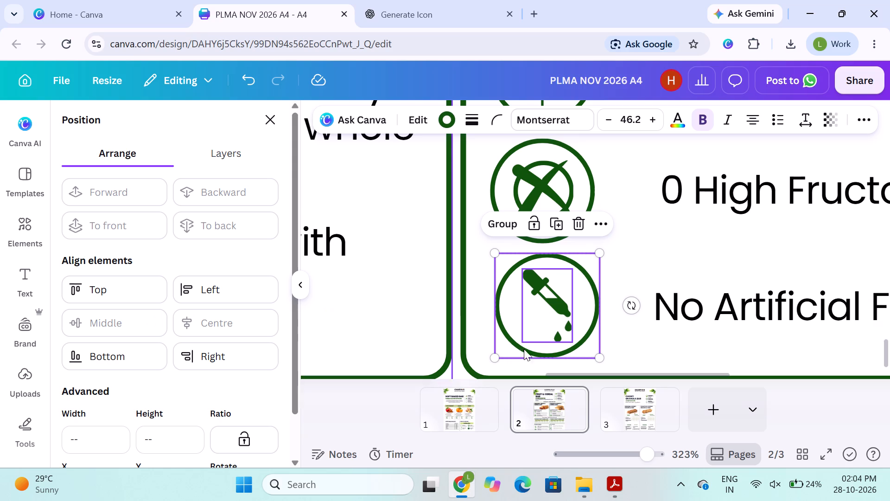
pyautogui.click(267, 117)
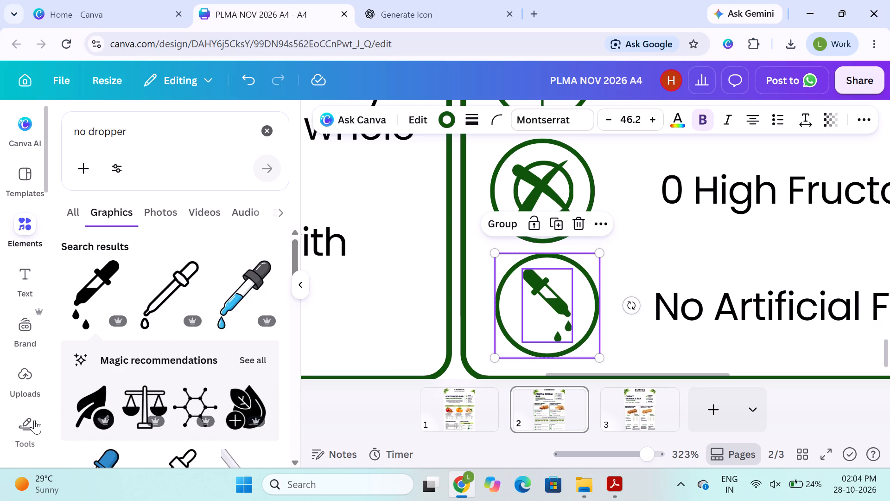
# Add a straight line to page 2.
pyautogui.click(34, 420)
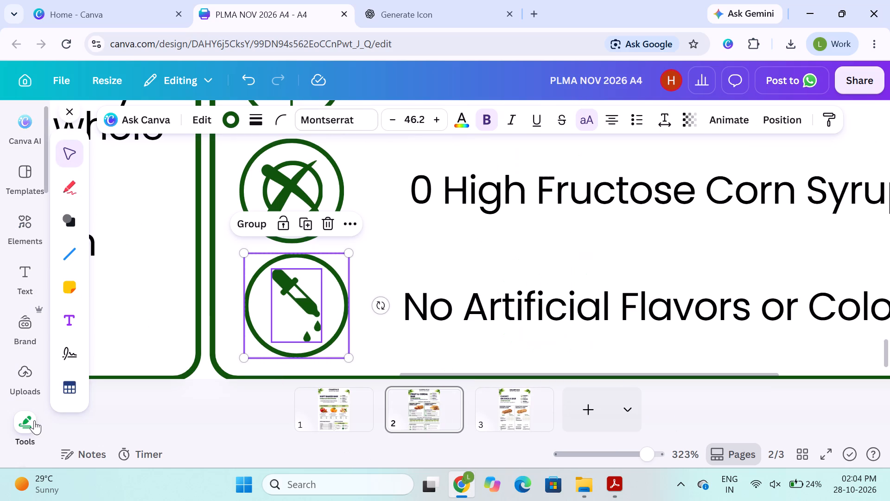
pyautogui.click(68, 258)
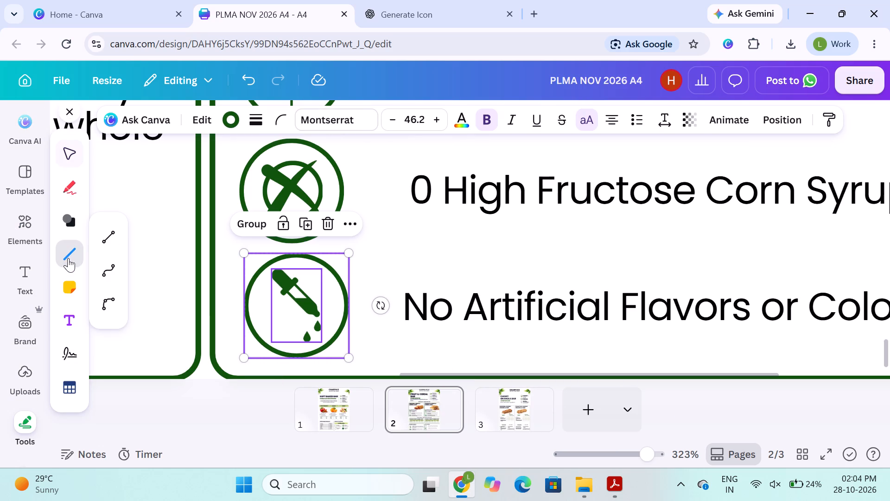
pyautogui.click(108, 232)
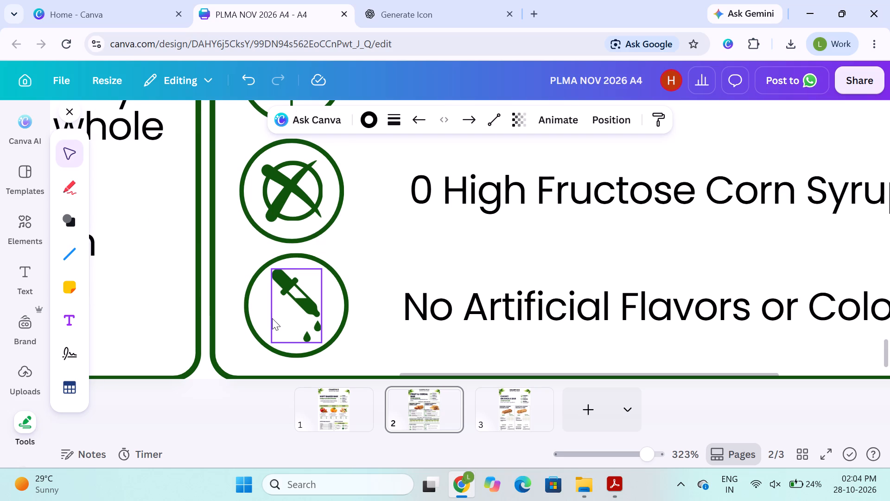
pyautogui.click(74, 113)
# Move the new black line from the product comparison section down to the tops of the SENSORY PROFILE and KEY CLAIMS cards.
pyautogui.scroll(3, 229, 221)
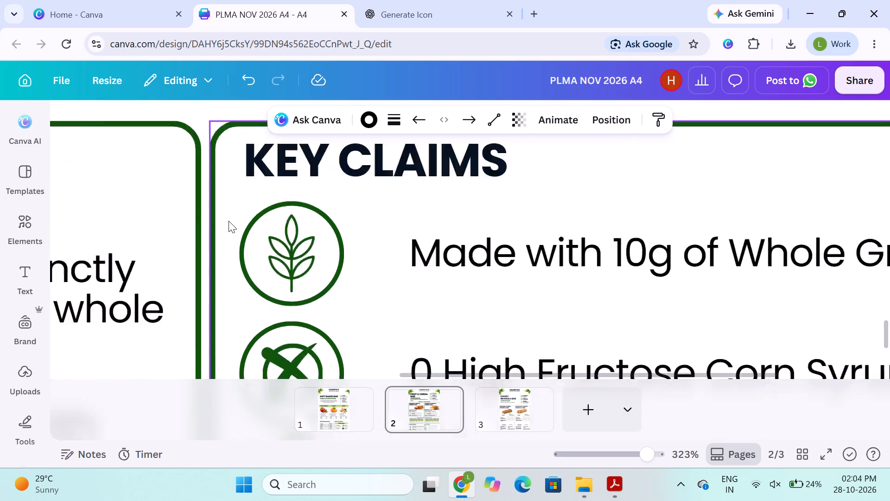
pyautogui.scroll(5, 229, 221)
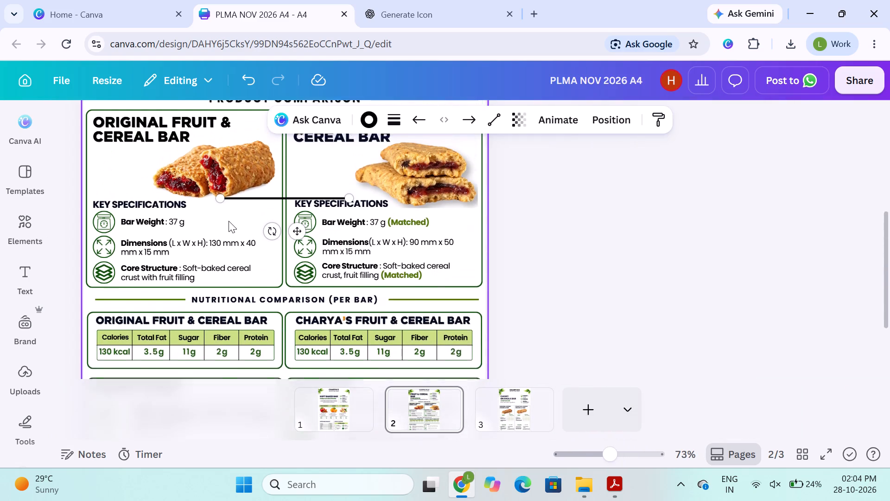
pyautogui.scroll(1, 229, 221)
pyautogui.moveTo(243, 218); pyautogui.dragTo(249, 304)
pyautogui.scroll(-1, 249, 304)
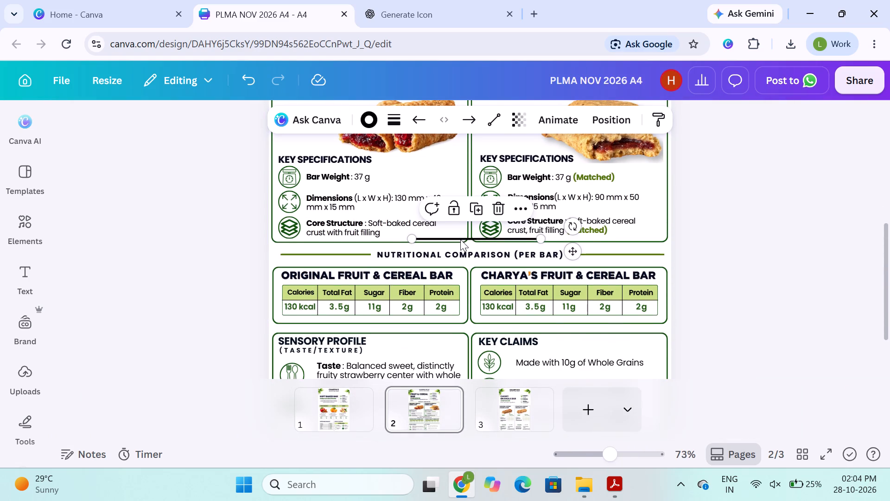
pyautogui.moveTo(460, 239); pyautogui.dragTo(444, 353)
pyautogui.scroll(-1, 444, 353)
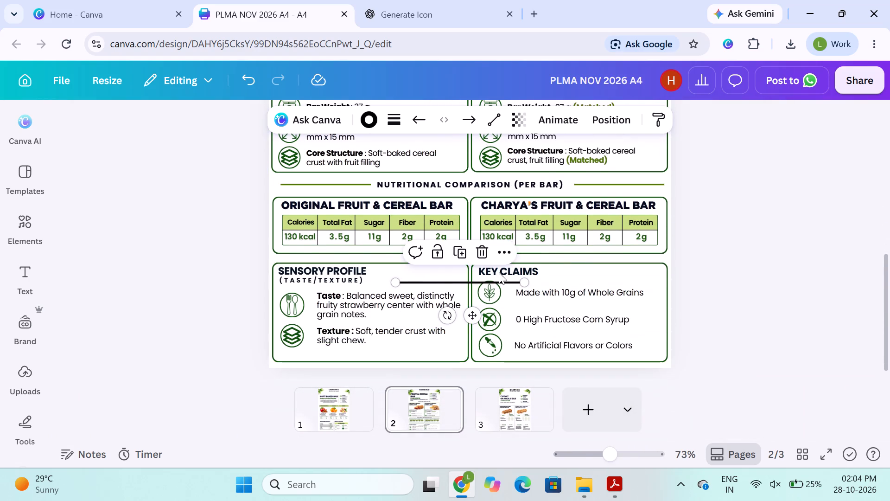
# Shorten the black line to a small stroke and place it in the SENSORY PROFILE card's lower-right corner, near the dropper icon.
pyautogui.moveTo(524, 282); pyautogui.dragTo(415, 283)
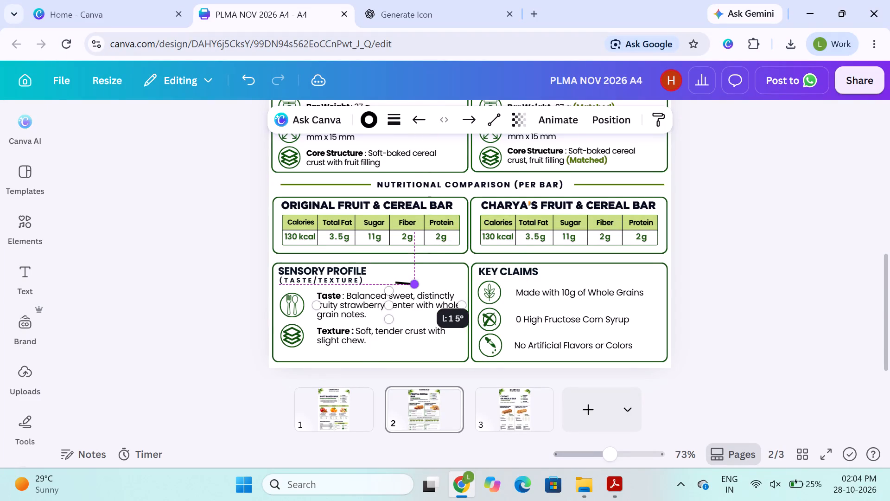
pyautogui.scroll(-1, 371, 290)
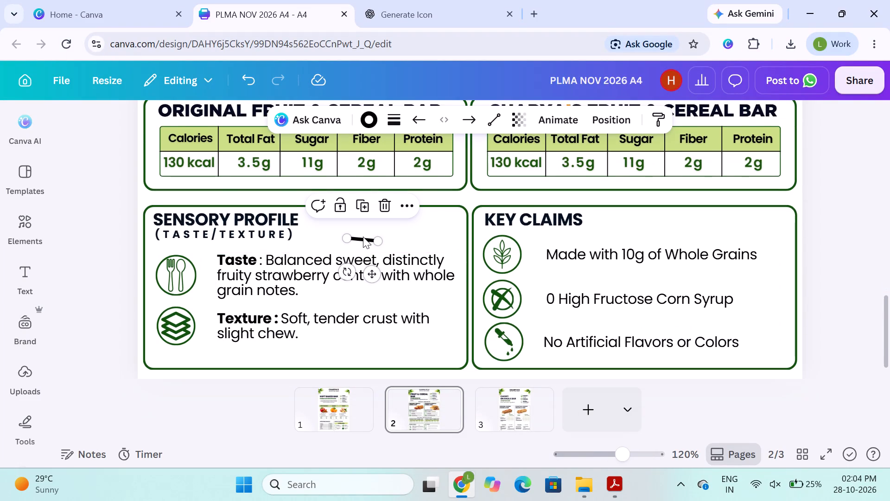
pyautogui.moveTo(363, 237); pyautogui.dragTo(568, 347)
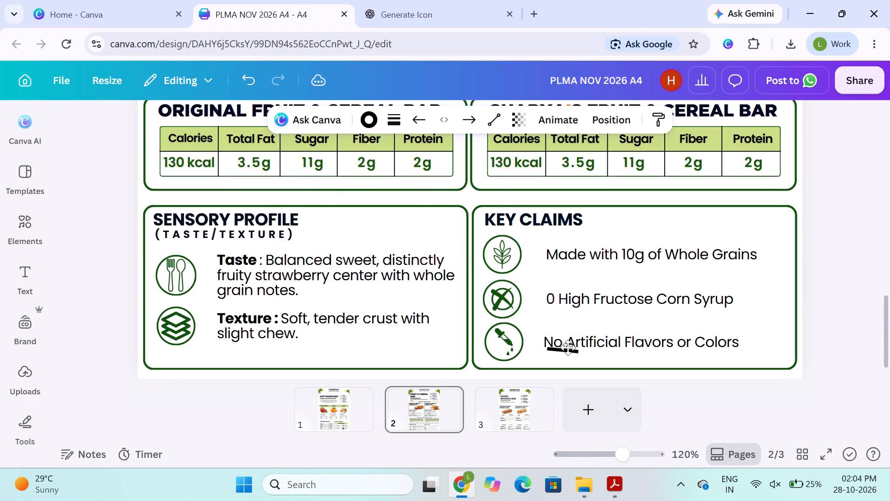
pyautogui.moveTo(568, 347); pyautogui.dragTo(439, 345)
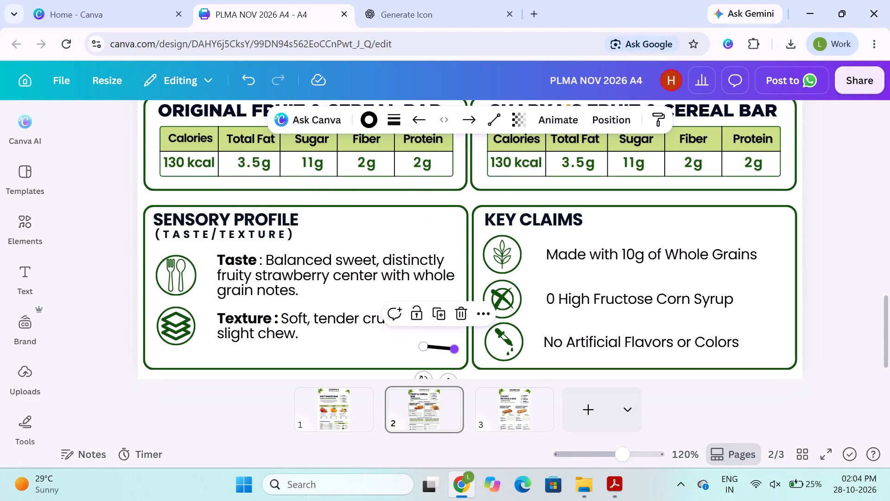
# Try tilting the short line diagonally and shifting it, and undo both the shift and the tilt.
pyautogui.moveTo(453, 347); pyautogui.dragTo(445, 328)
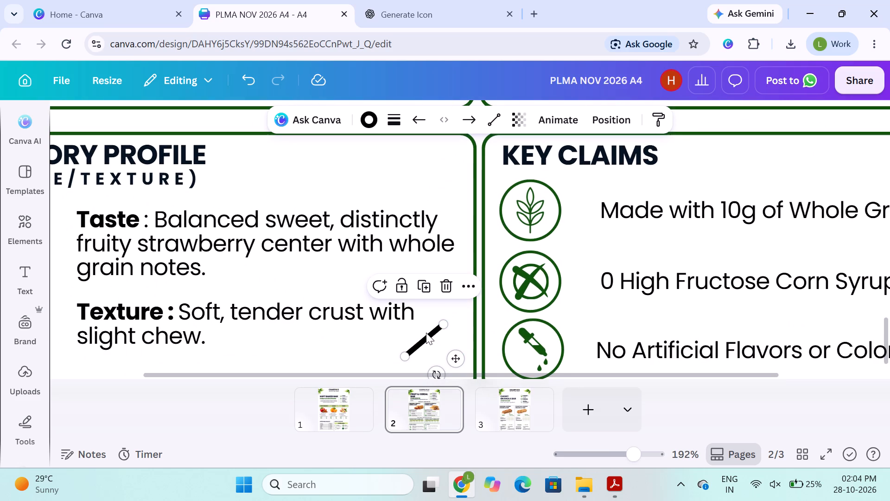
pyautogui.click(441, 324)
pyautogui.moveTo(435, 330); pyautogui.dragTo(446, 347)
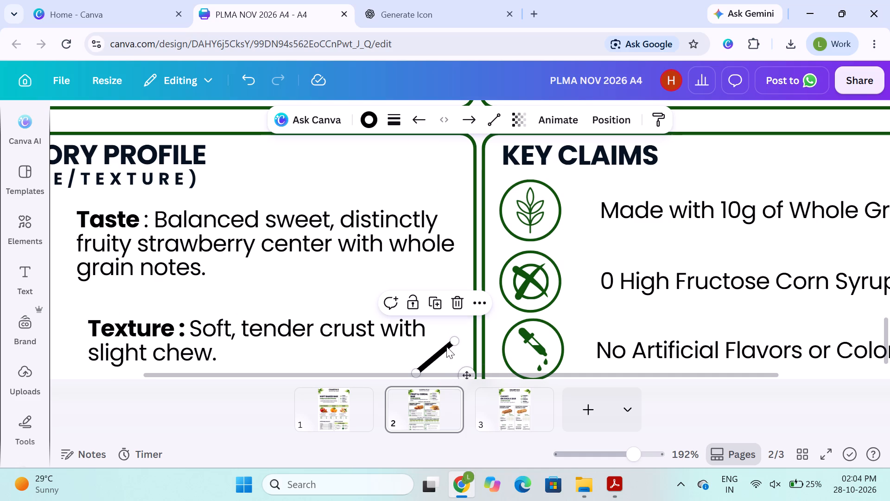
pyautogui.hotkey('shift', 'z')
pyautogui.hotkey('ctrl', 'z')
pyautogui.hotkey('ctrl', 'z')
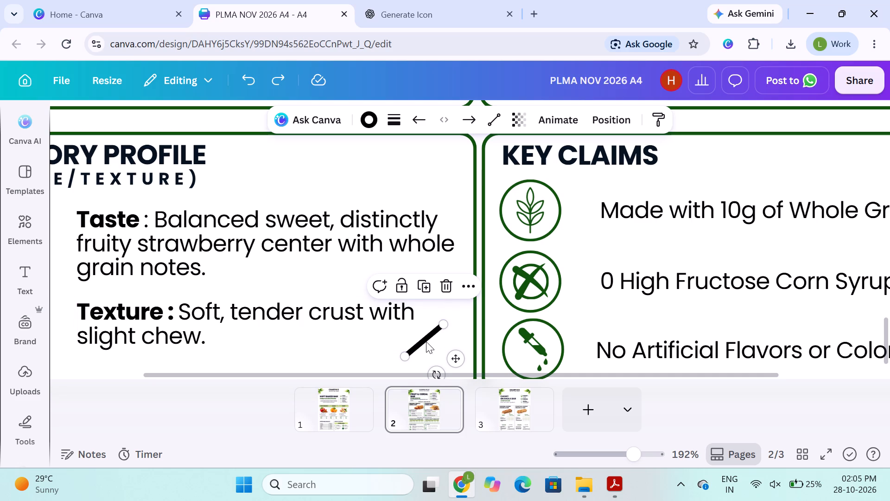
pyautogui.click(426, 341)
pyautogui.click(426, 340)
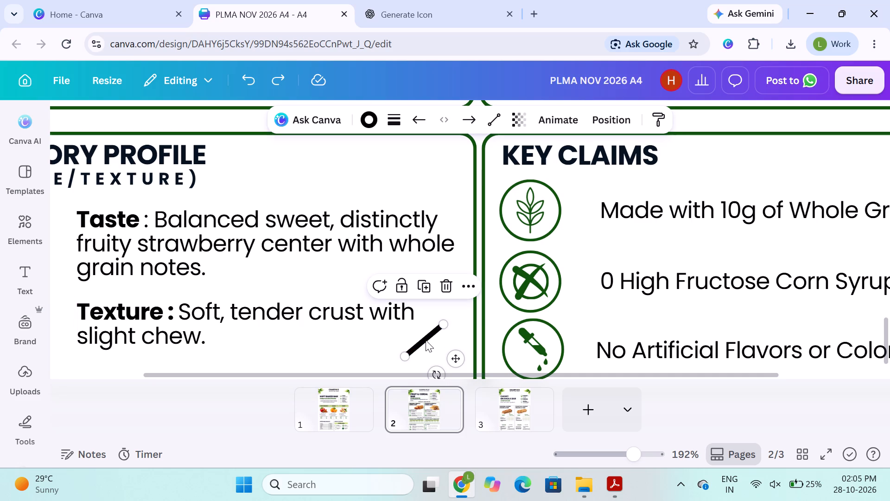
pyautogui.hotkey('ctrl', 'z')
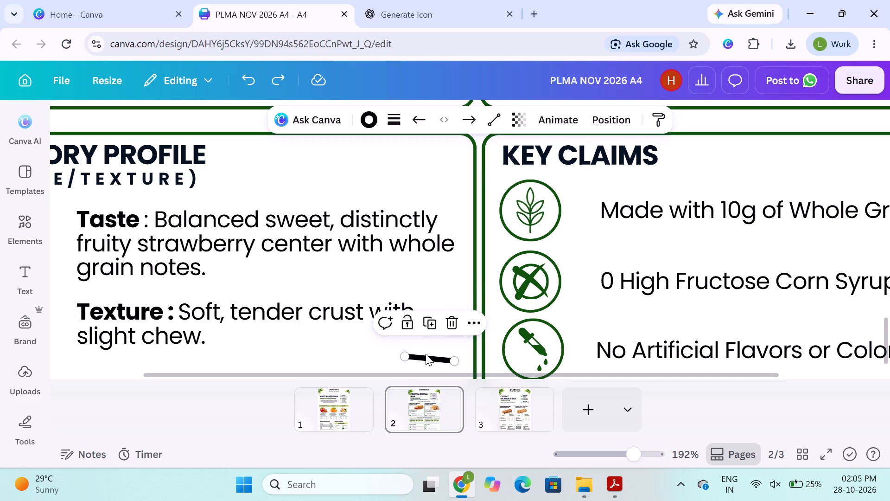
# Reposition the short line in the empty space below the Texture text, inside the SENSORY PROFILE card's lower-right corner.
pyautogui.scroll(-1, 427, 358)
pyautogui.moveTo(430, 318); pyautogui.dragTo(442, 366)
pyautogui.scroll(-1, 442, 366)
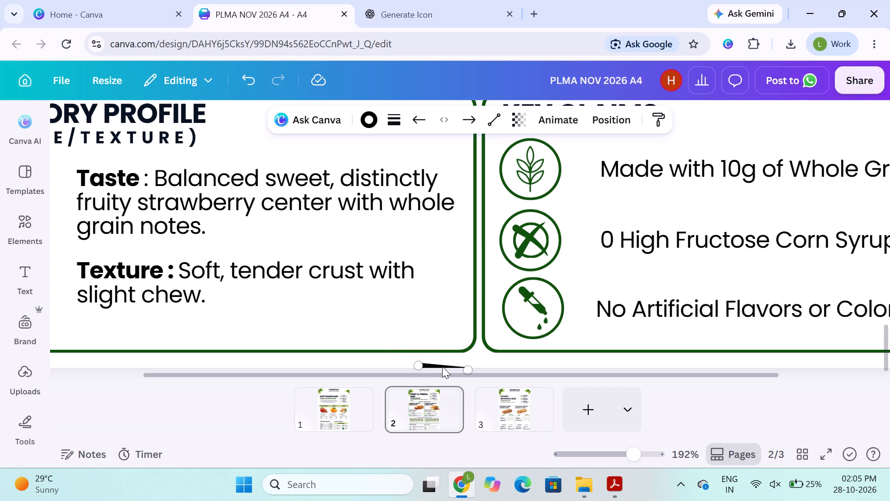
pyautogui.moveTo(438, 365); pyautogui.dragTo(434, 316)
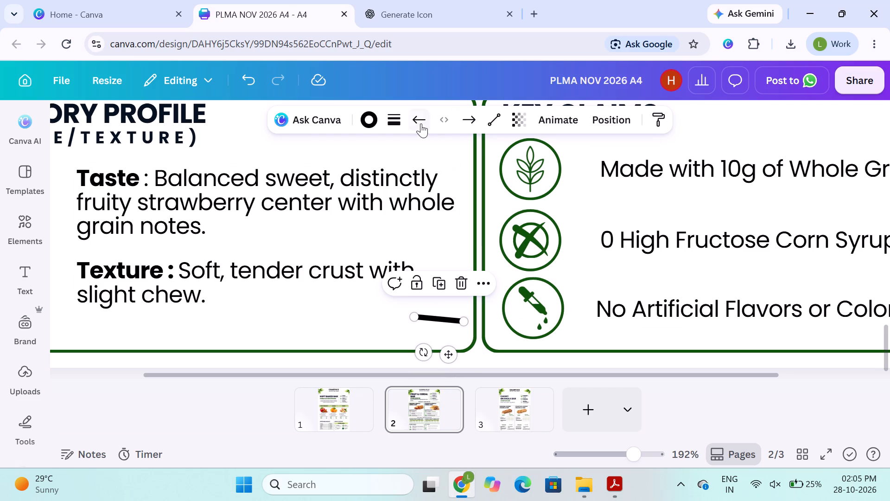
# Set the short line's stroke weight to 2.
pyautogui.click(392, 116)
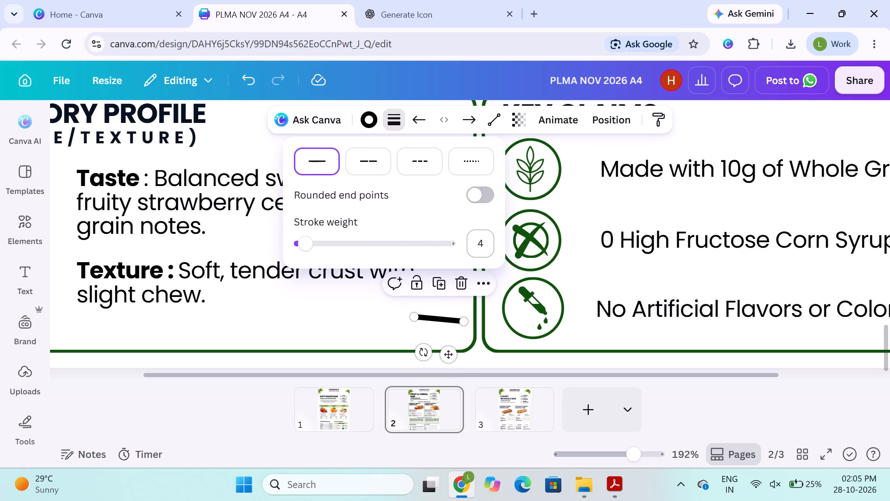
pyautogui.click(484, 246)
pyautogui.press('2')
pyautogui.press('Return')
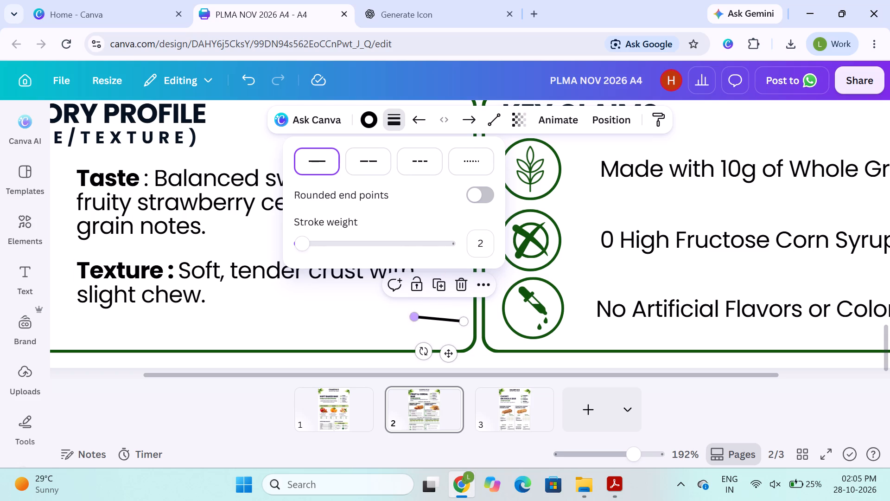
# Recolour the short black line below the Texture text with the dropper icon's green, #10540c.
pyautogui.click(428, 318)
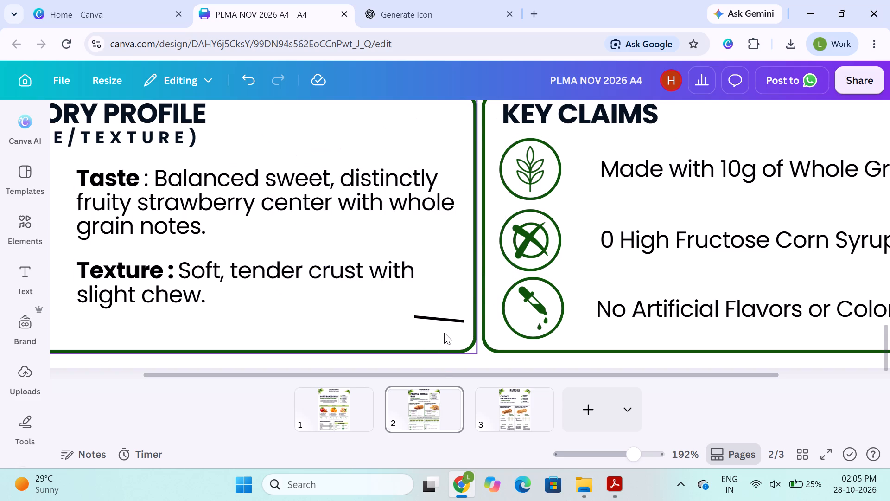
pyautogui.click(446, 323)
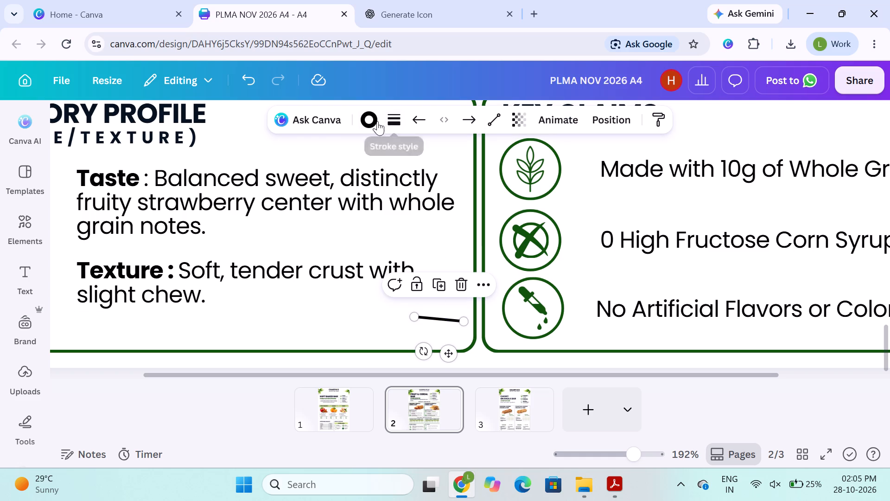
pyautogui.click(374, 119)
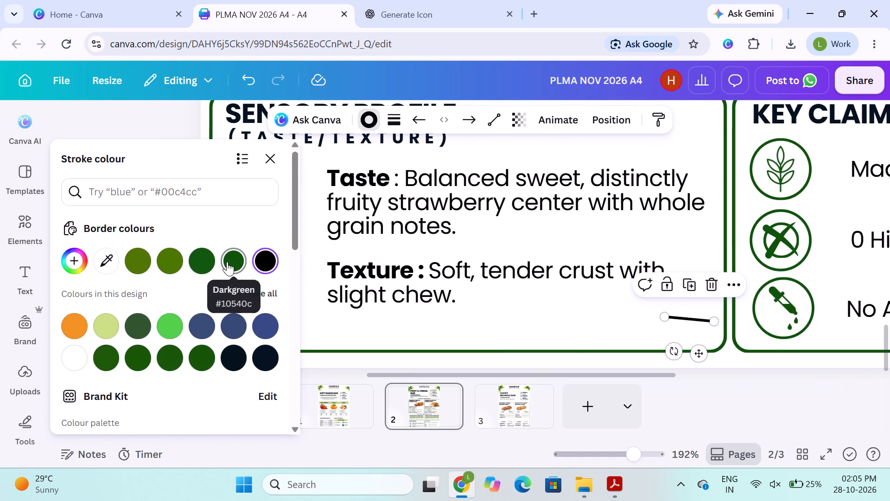
pyautogui.click(191, 194)
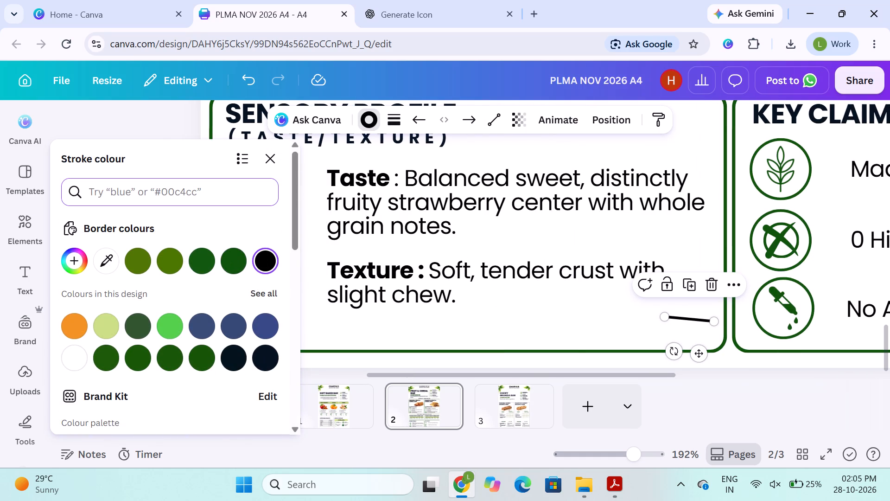
pyautogui.hotkey('ctrl', 'v')
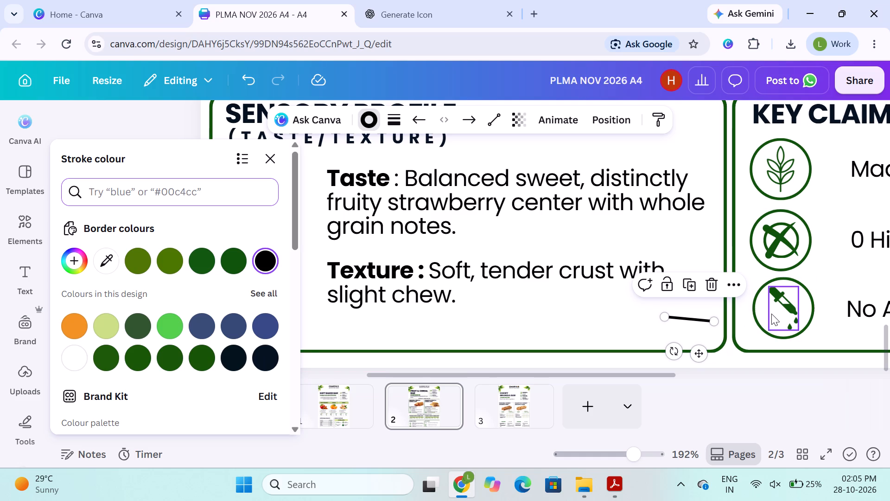
pyautogui.click(772, 313)
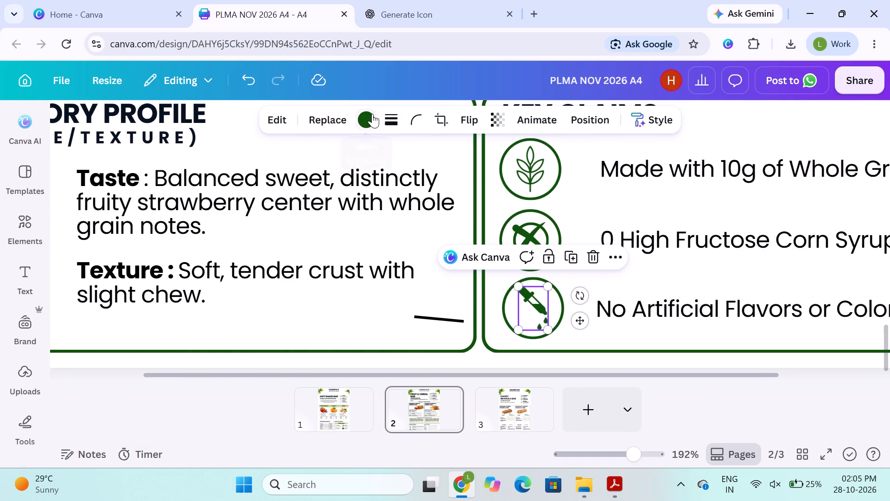
pyautogui.click(372, 114)
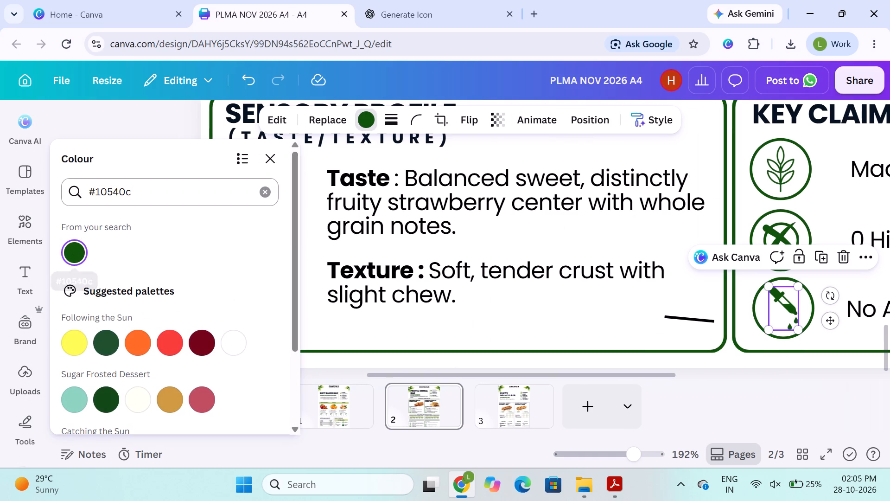
pyautogui.moveTo(158, 188); pyautogui.dragTo(84, 190)
pyautogui.hotkey('ctrl', 'c')
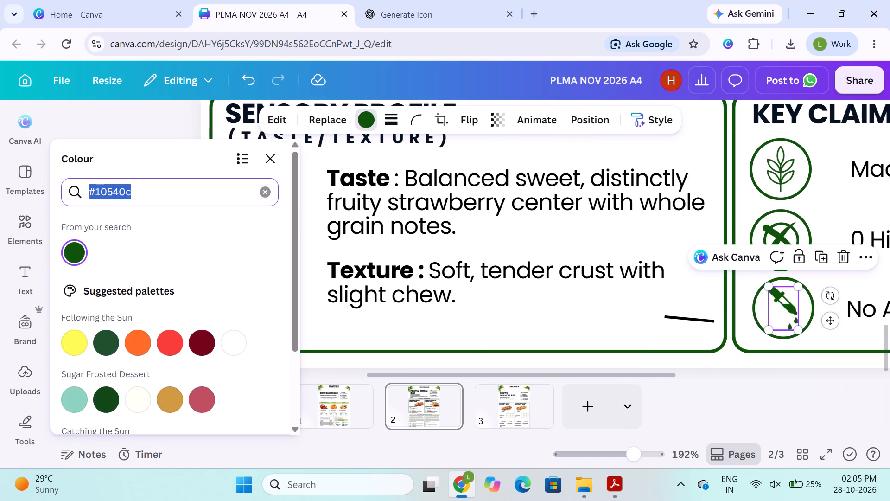
pyautogui.click(702, 323)
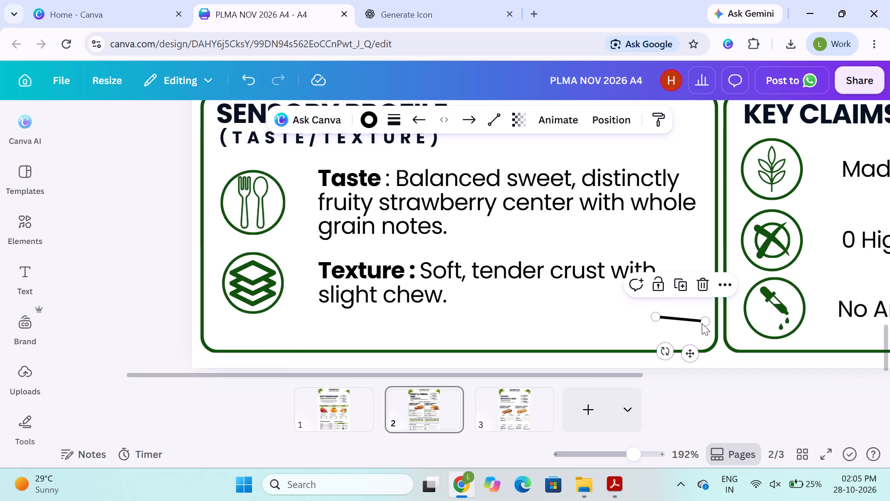
pyautogui.click(375, 114)
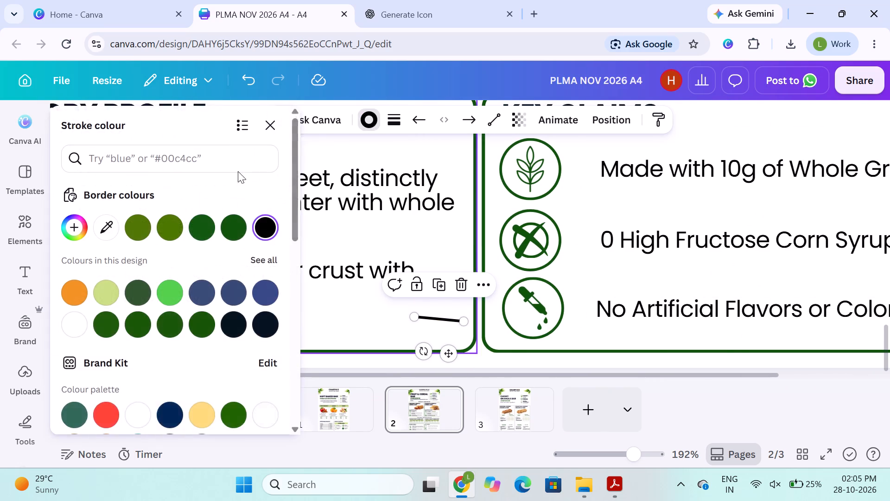
pyautogui.click(153, 191)
pyautogui.hotkey('ctrl', 'v')
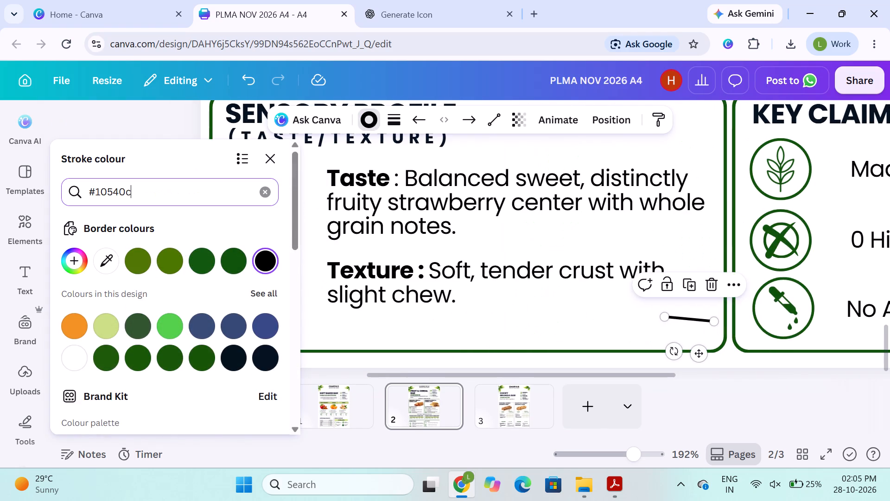
pyautogui.click(73, 261)
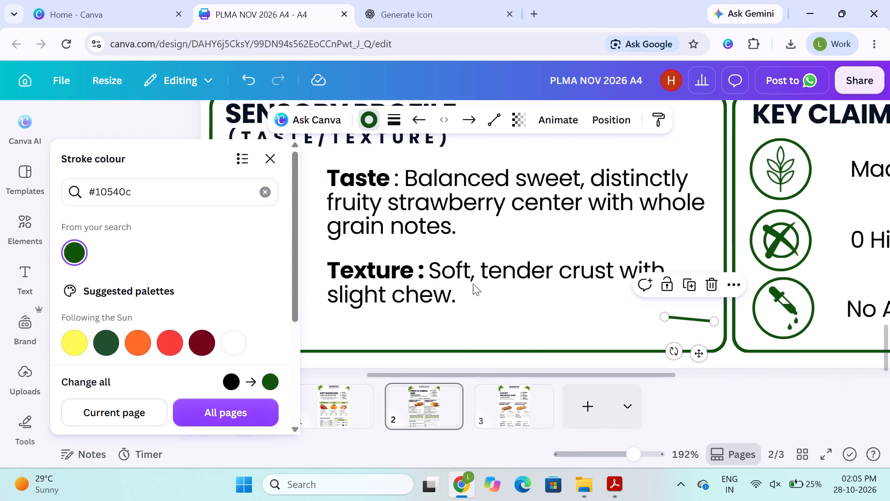
# Move the short green line onto the dropper's circle, and align the line and circle to each other at centre and middle.
pyautogui.moveTo(679, 318); pyautogui.dragTo(738, 319)
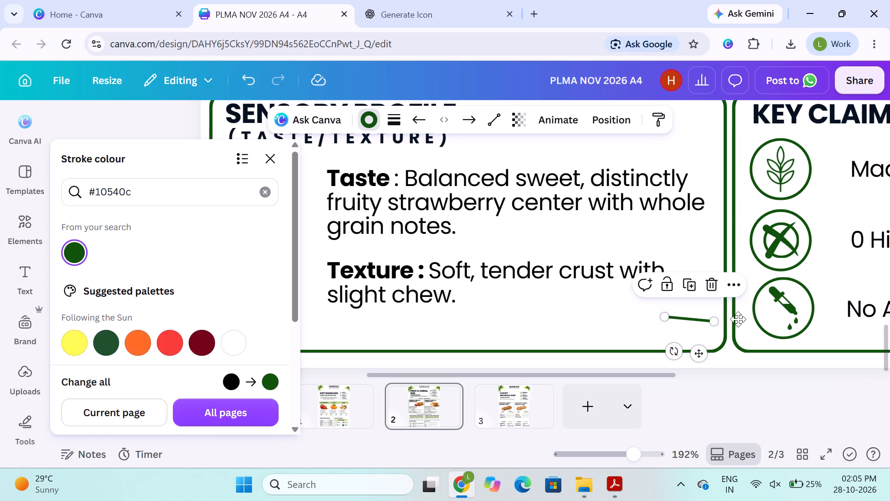
pyautogui.moveTo(738, 319); pyautogui.dragTo(751, 329)
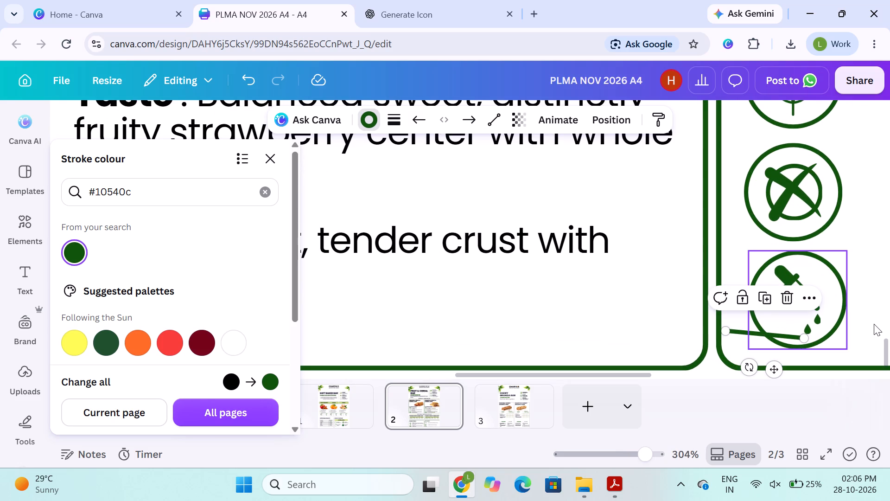
pyautogui.keyDown('shift'); pyautogui.click(845, 308); pyautogui.keyUp('shift')
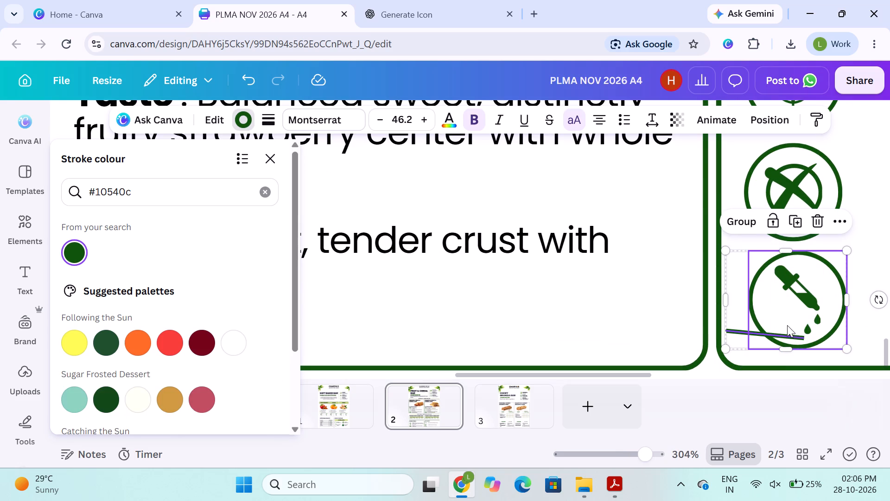
pyautogui.click(271, 152)
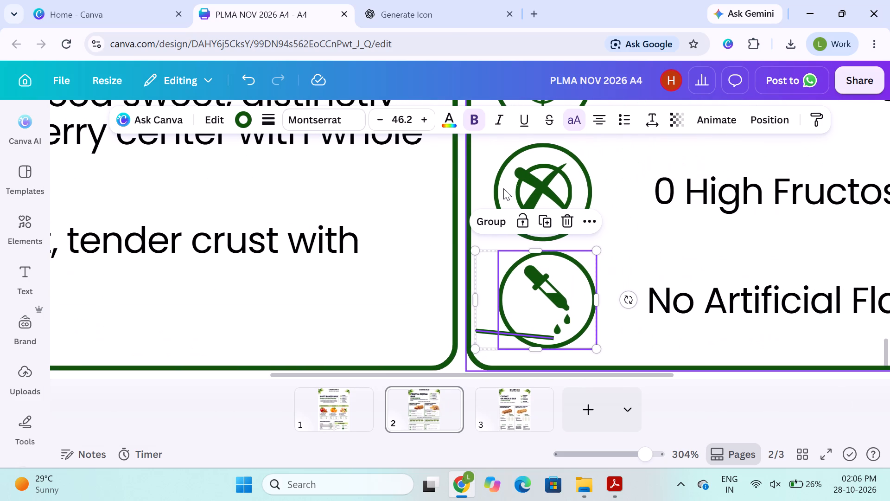
pyautogui.click(766, 125)
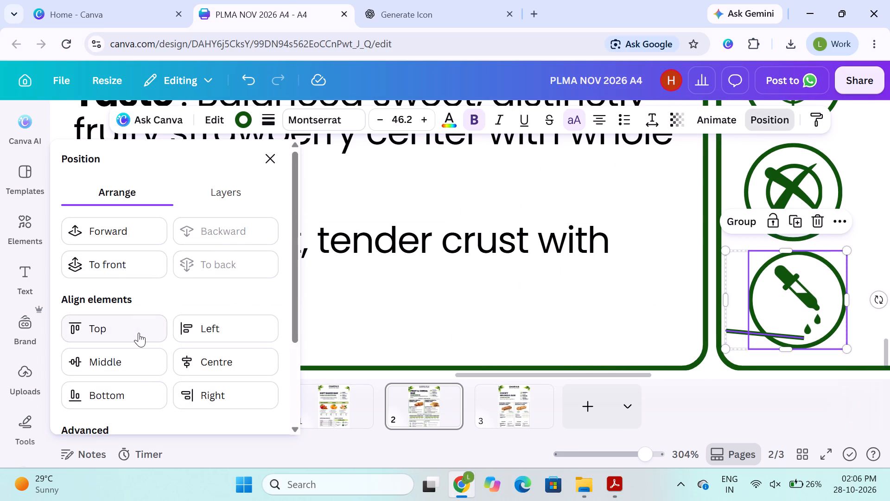
pyautogui.click(207, 360)
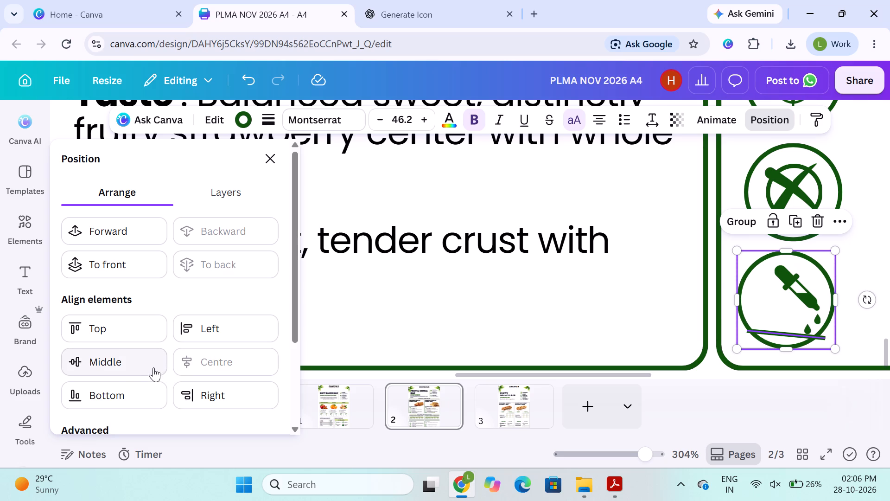
pyautogui.click(153, 367)
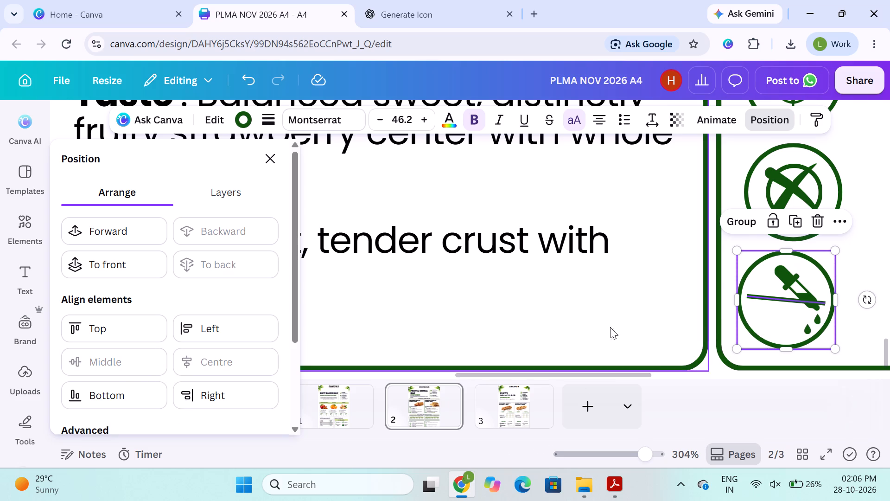
pyautogui.click(708, 400)
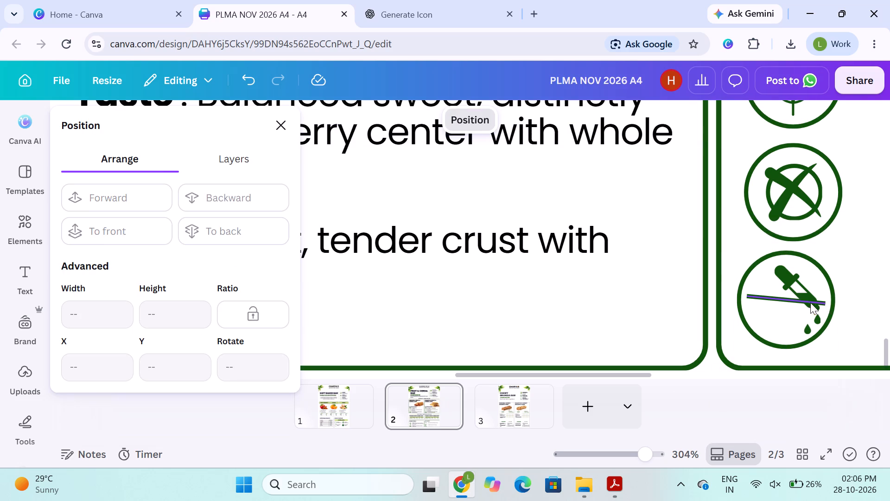
# Centre the dropper drawing horizontally with its surrounding circle beside the No Artificial Flavors claim.
pyautogui.click(805, 297)
pyautogui.hscroll(-1, 805, 297)
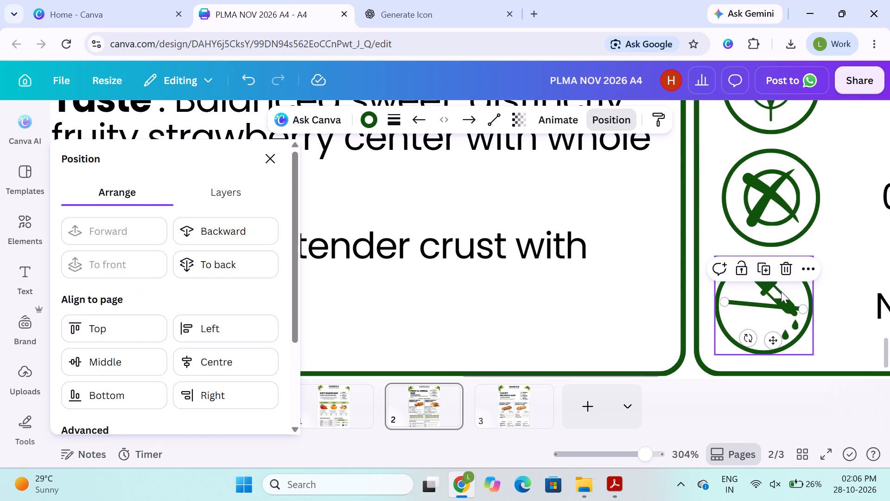
pyautogui.click(769, 287)
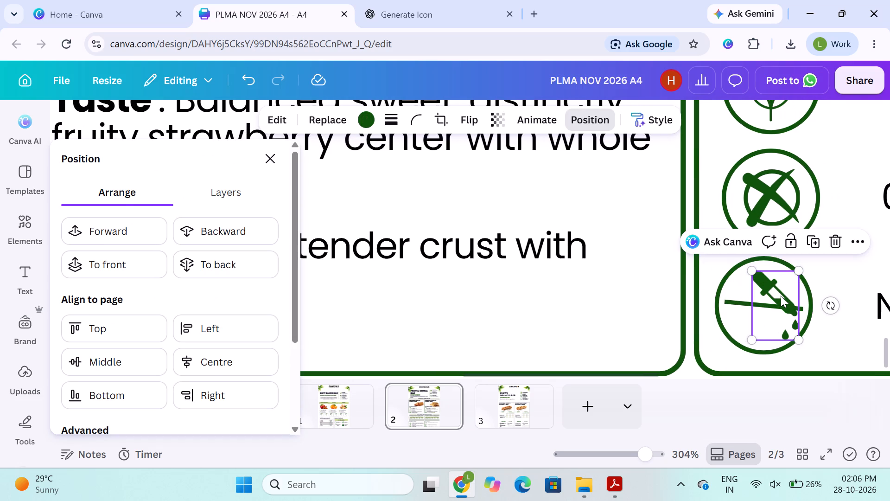
pyautogui.keyDown('shift'); pyautogui.click(781, 295); pyautogui.keyUp('shift')
pyautogui.click(734, 276)
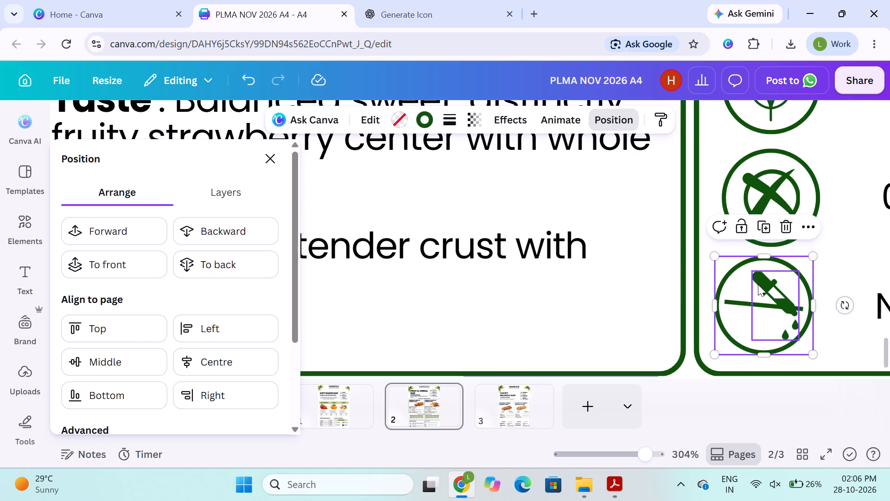
pyautogui.keyDown('shift'); pyautogui.click(762, 286); pyautogui.keyUp('shift')
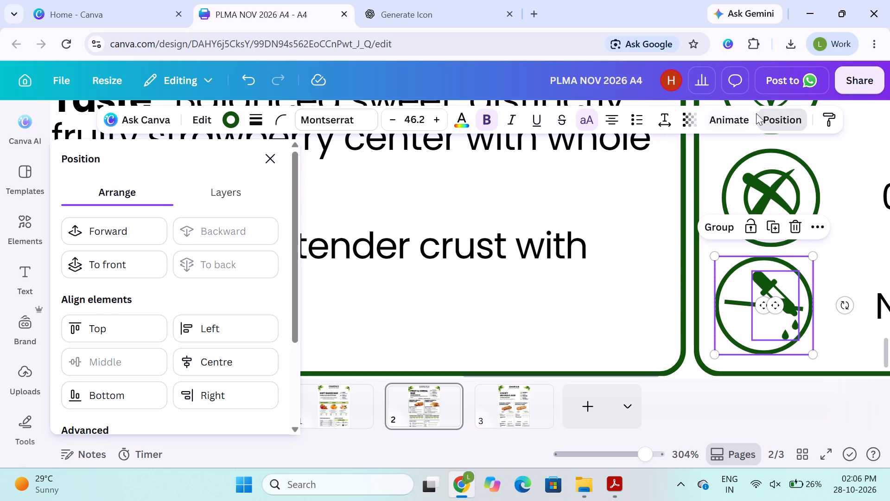
pyautogui.click(213, 353)
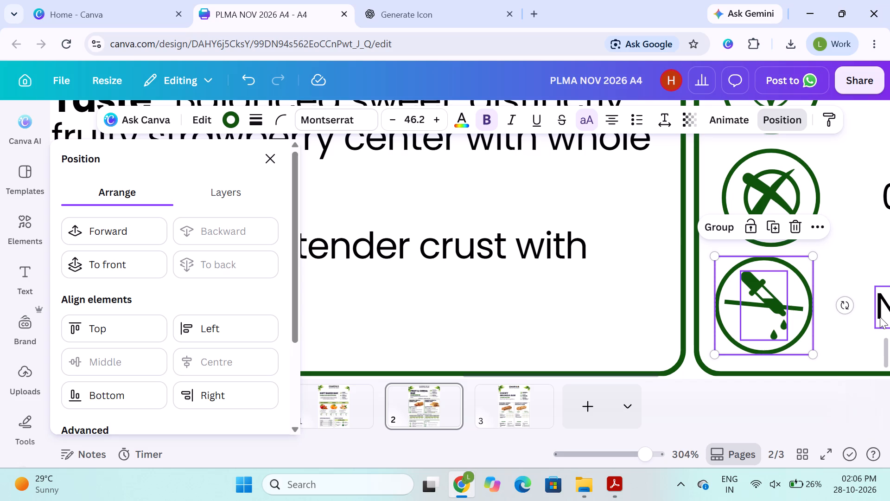
pyautogui.click(814, 410)
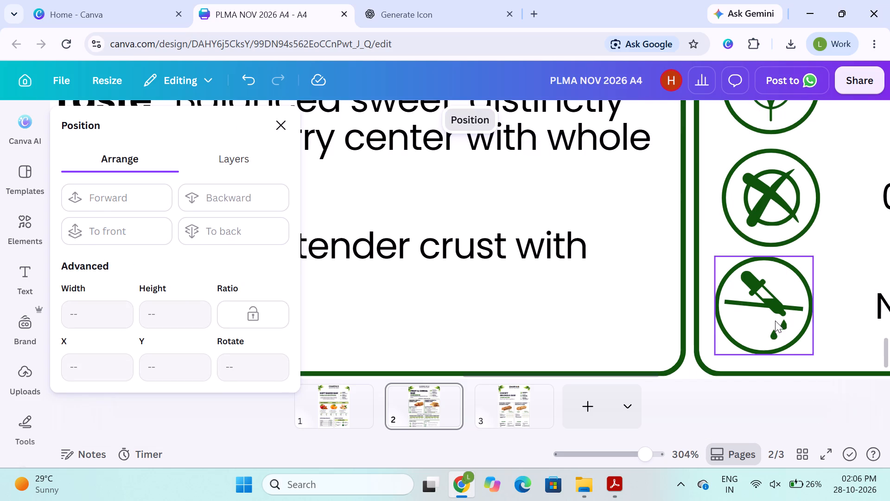
# Adjust both line ends so it crosses the dropper diagonally from the circle's lower-left edge to its upper-right edge.
pyautogui.click(761, 300)
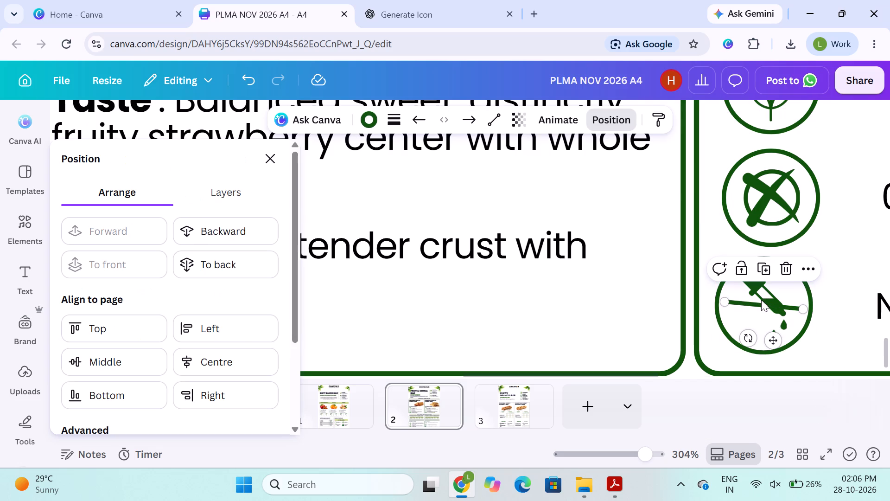
pyautogui.moveTo(724, 304); pyautogui.dragTo(727, 293)
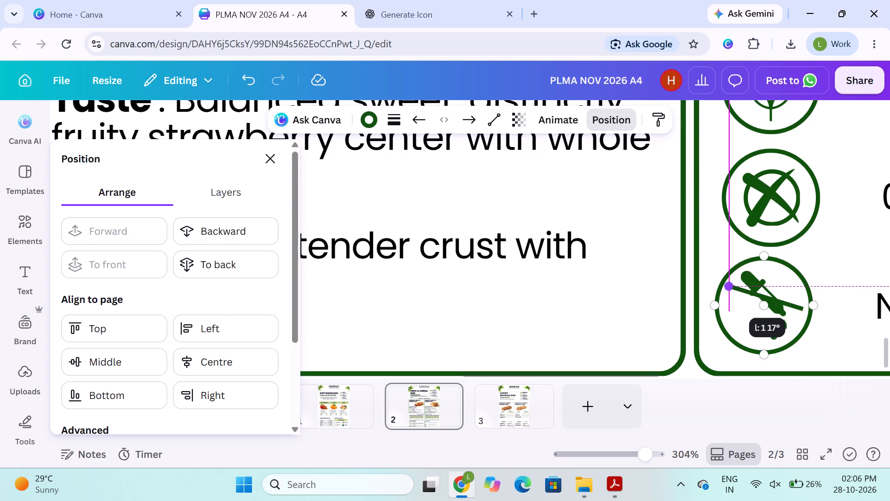
pyautogui.moveTo(727, 293); pyautogui.dragTo(723, 290)
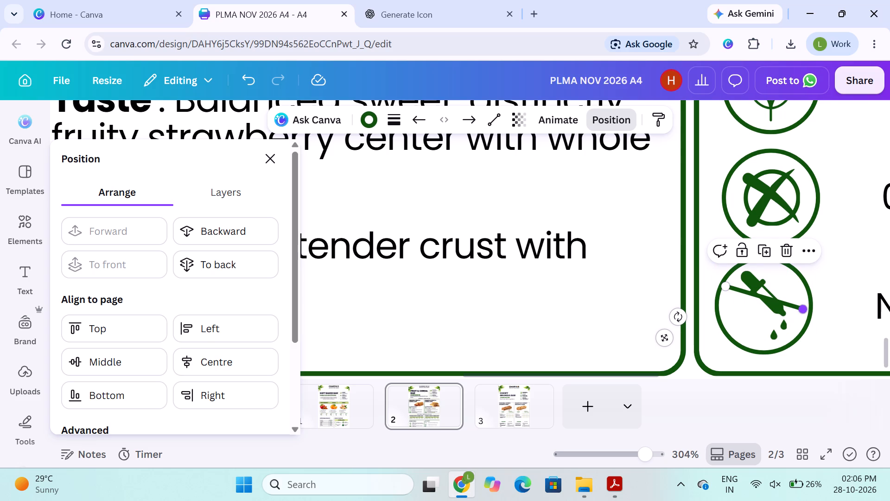
pyautogui.moveTo(804, 309); pyautogui.dragTo(803, 289)
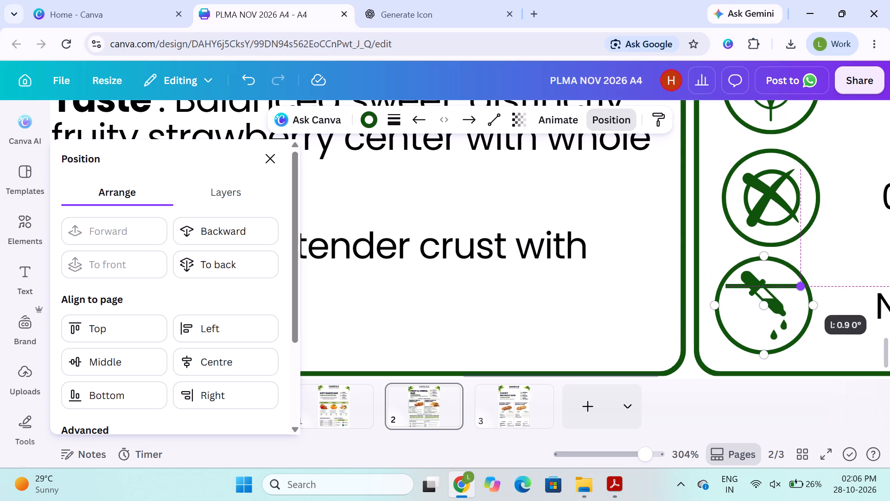
pyautogui.moveTo(803, 289); pyautogui.dragTo(803, 283)
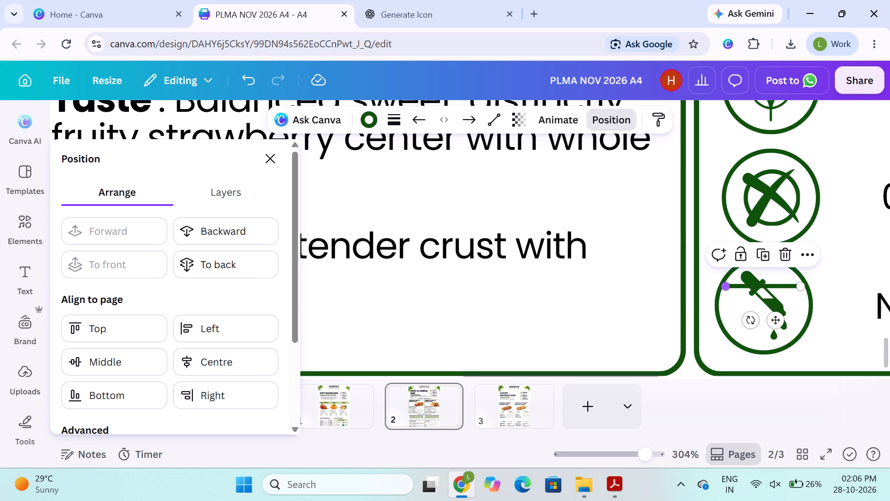
pyautogui.moveTo(723, 285); pyautogui.dragTo(722, 318)
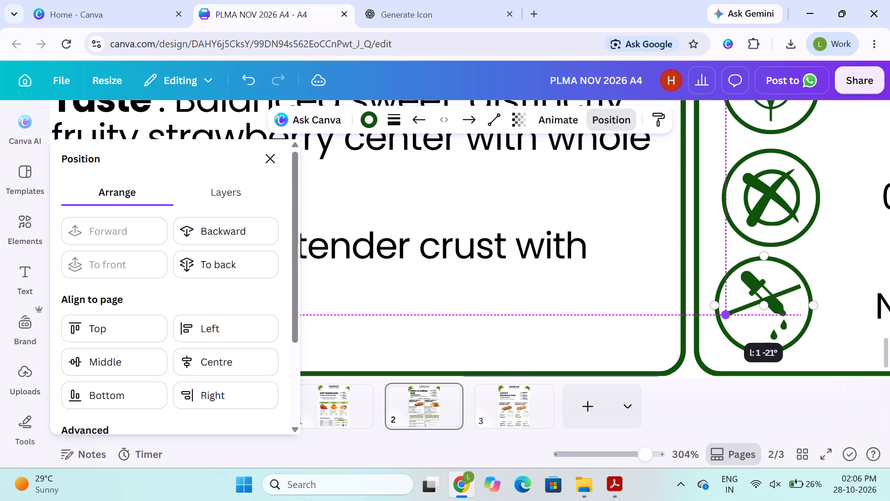
pyautogui.moveTo(722, 318); pyautogui.dragTo(720, 322)
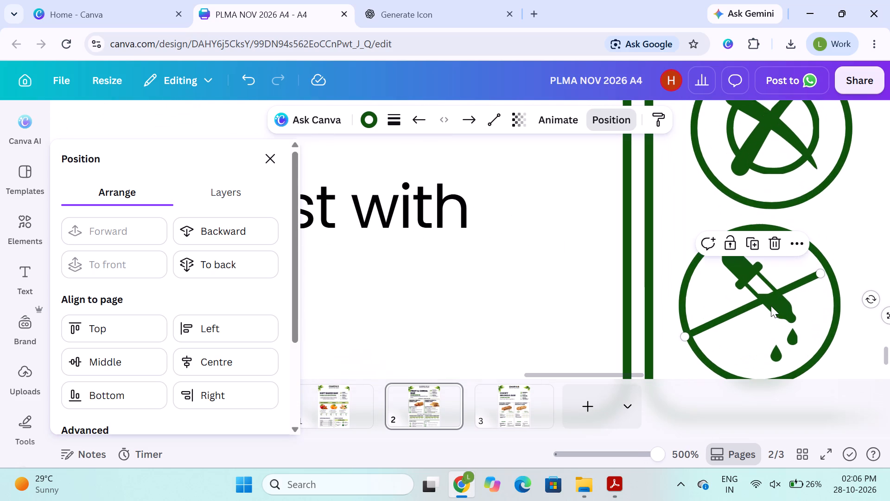
pyautogui.moveTo(822, 273); pyautogui.dragTo(827, 269)
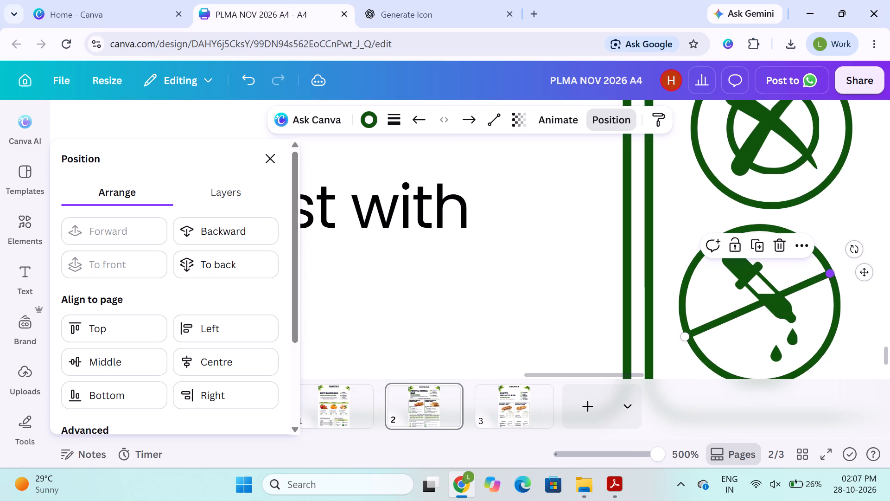
pyautogui.click(752, 323)
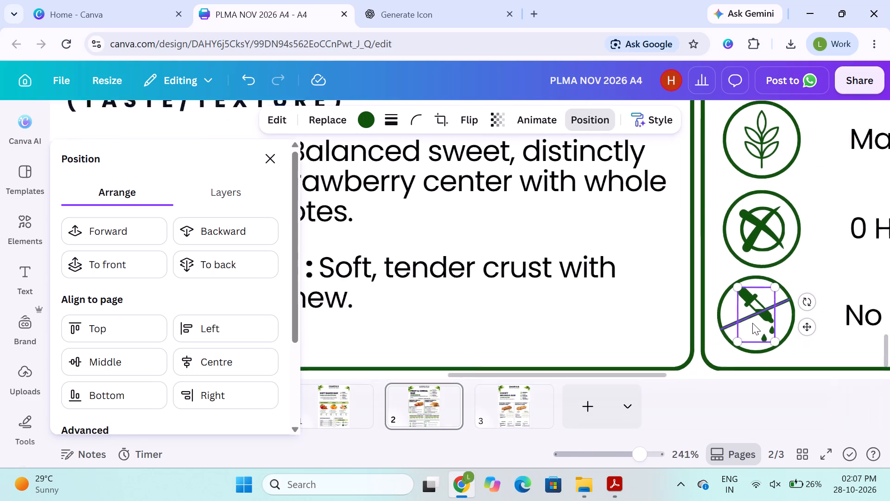
# Steepen the line crossing the dropper by adjusting both ends, so it runs diagonally between the circle's lower-left and upper-right edges.
pyautogui.scroll(-2, 752, 323)
pyautogui.click(712, 357)
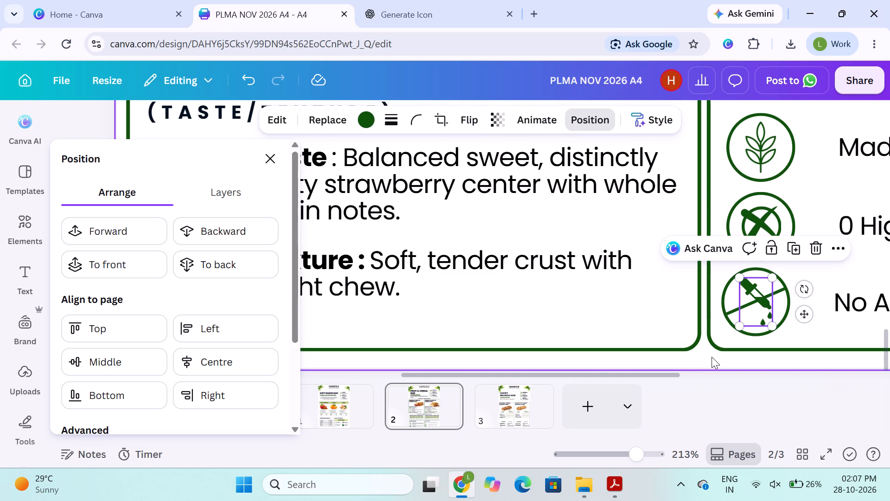
pyautogui.click(769, 295)
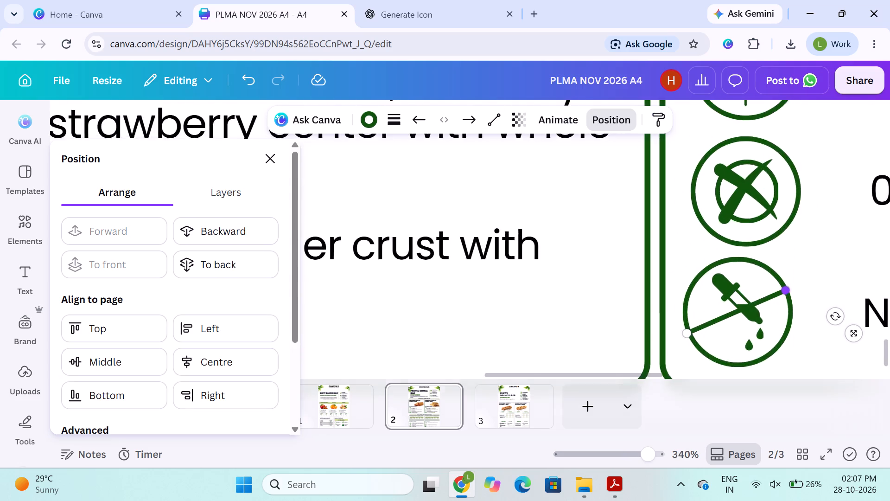
pyautogui.moveTo(786, 294); pyautogui.dragTo(776, 282)
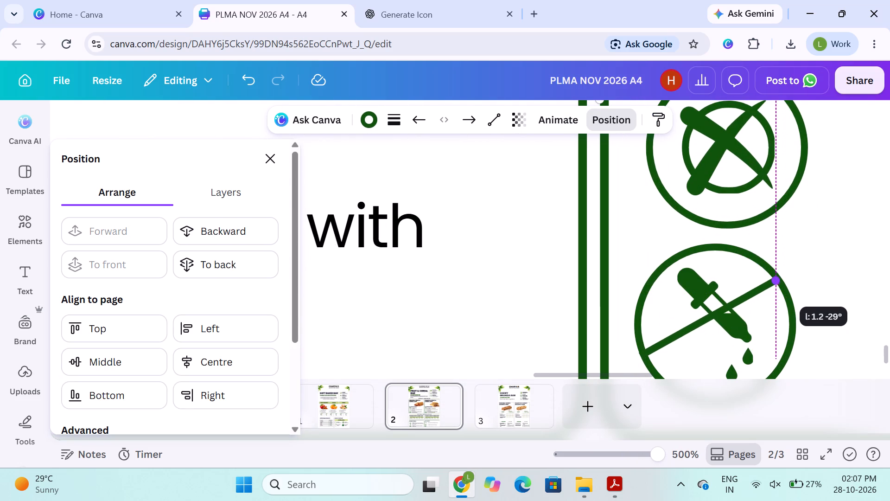
pyautogui.moveTo(776, 282); pyautogui.dragTo(776, 278)
pyautogui.scroll(-1, 684, 303)
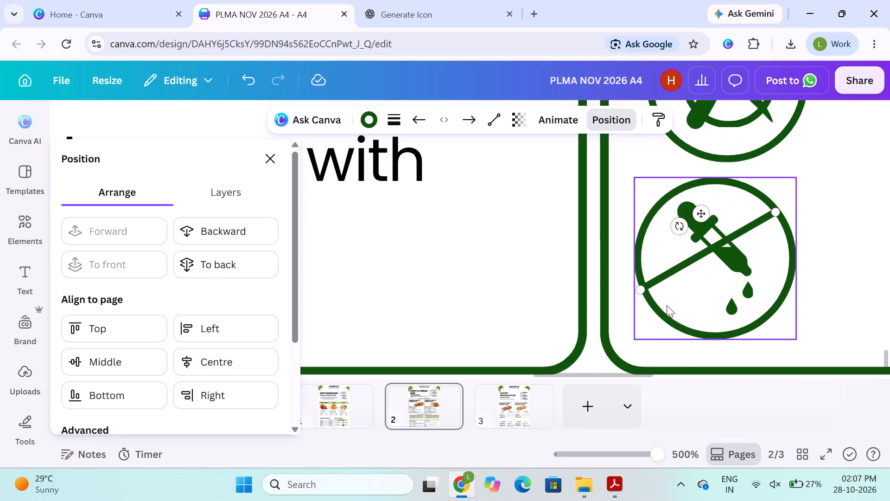
pyautogui.moveTo(641, 286); pyautogui.dragTo(656, 301)
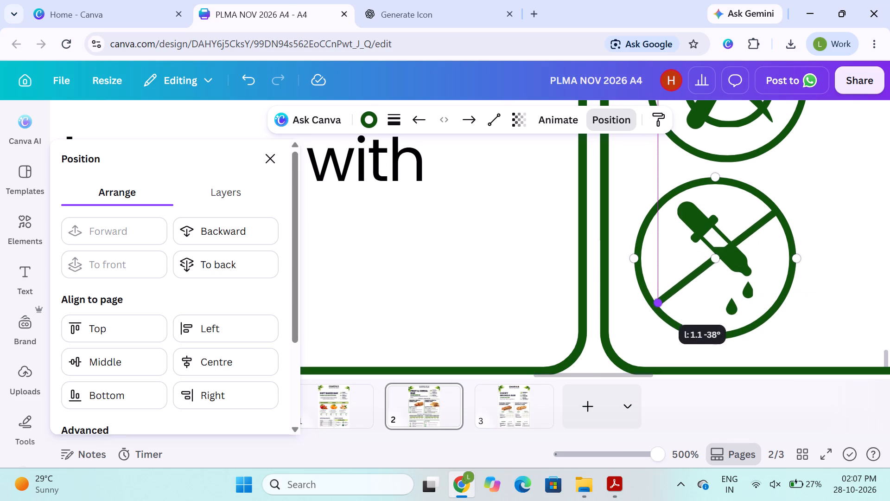
pyautogui.moveTo(656, 301); pyautogui.dragTo(657, 305)
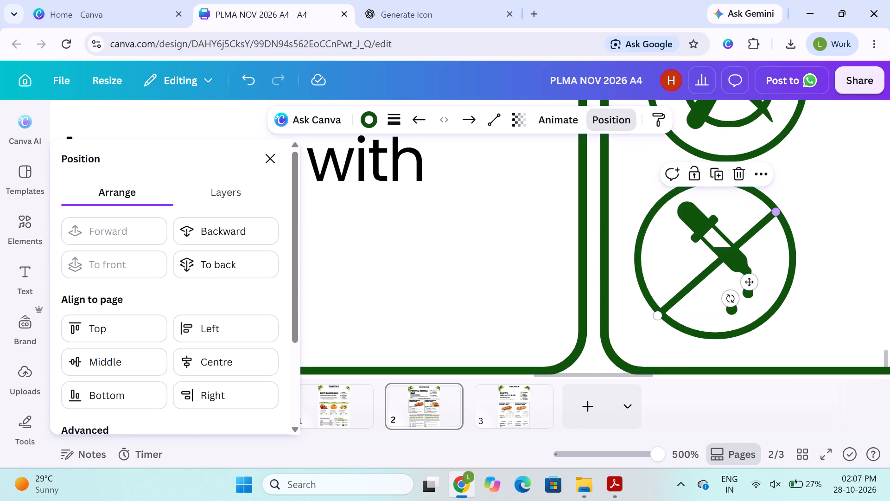
pyautogui.moveTo(775, 212); pyautogui.dragTo(770, 206)
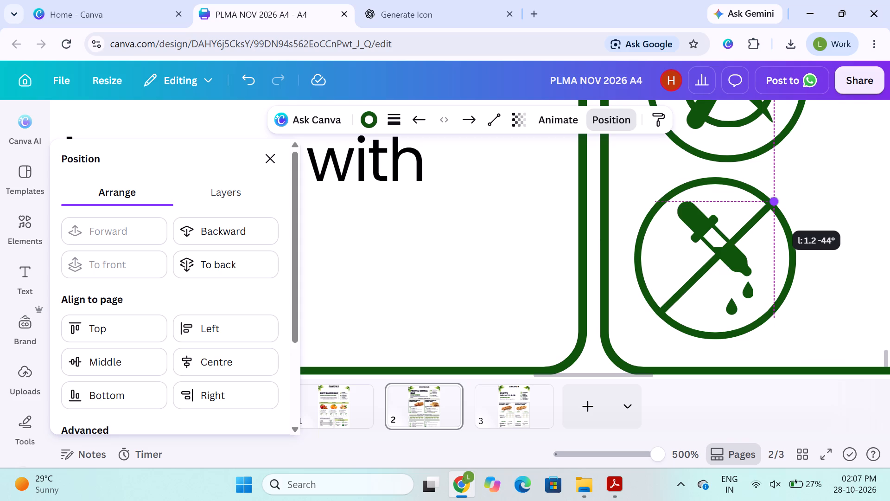
pyautogui.moveTo(770, 206); pyautogui.dragTo(768, 209)
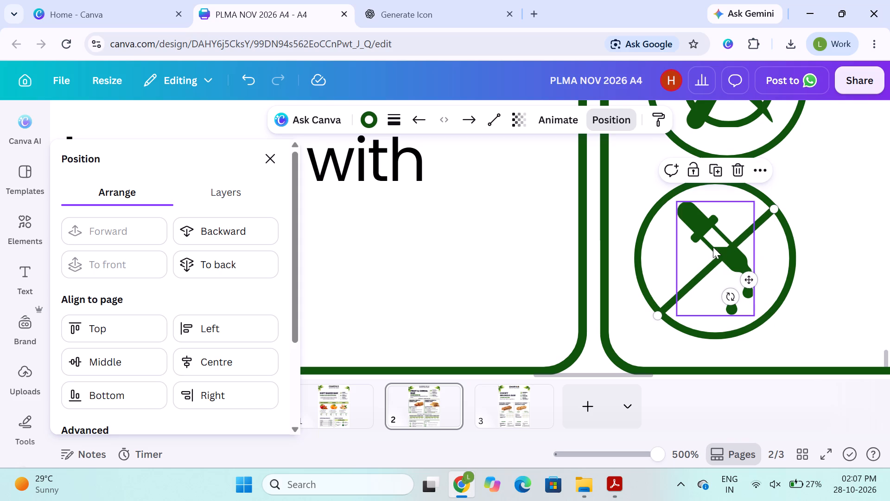
# Shrink the dropper drawing slightly and reposition it around the middle of its circle.
pyautogui.click(715, 242)
pyautogui.moveTo(715, 242); pyautogui.dragTo(712, 253)
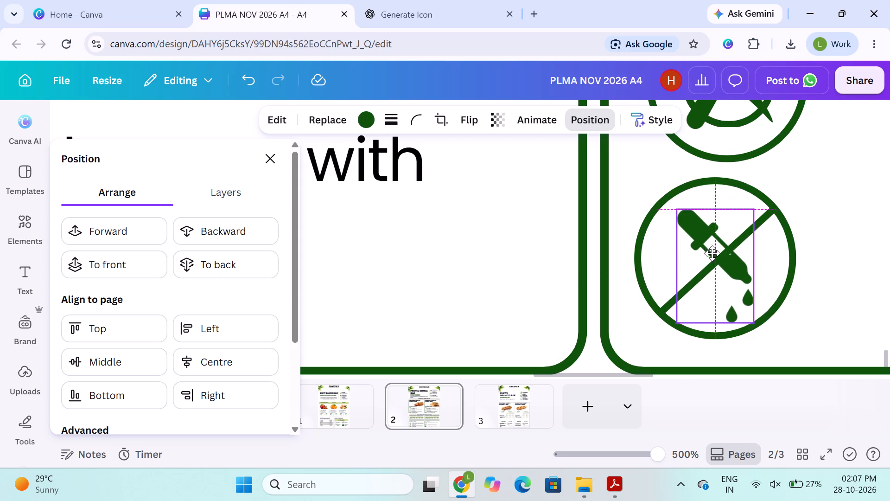
pyautogui.moveTo(712, 253); pyautogui.dragTo(711, 254)
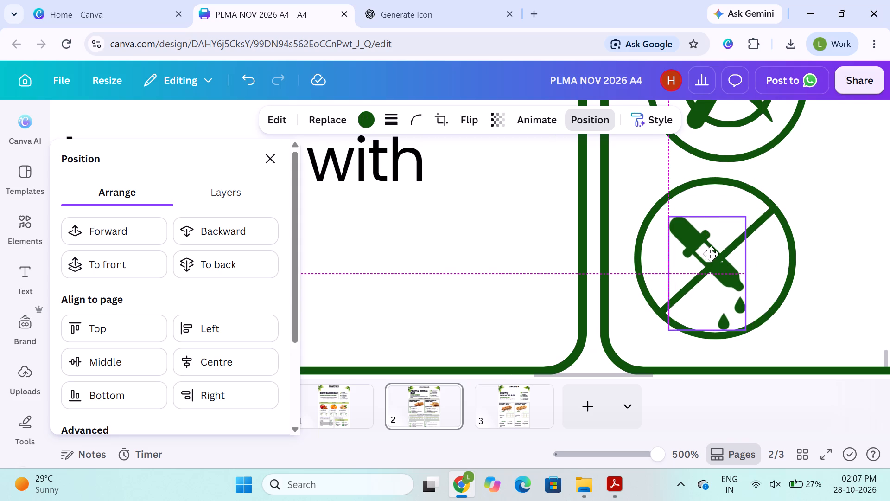
pyautogui.moveTo(711, 254); pyautogui.dragTo(712, 254)
pyautogui.moveTo(680, 328); pyautogui.dragTo(687, 315)
pyautogui.click(724, 235)
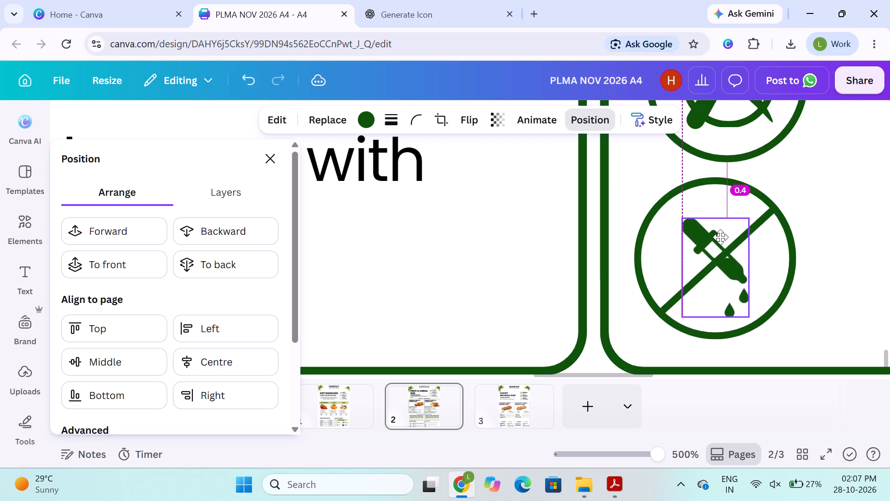
pyautogui.click(833, 211)
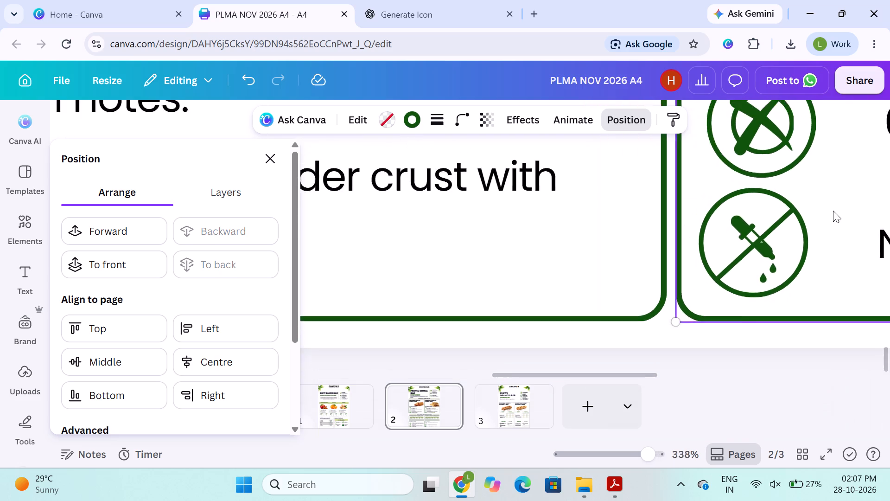
# Group the circle, dropper drawing and diagonal line into one icon.
pyautogui.click(752, 264)
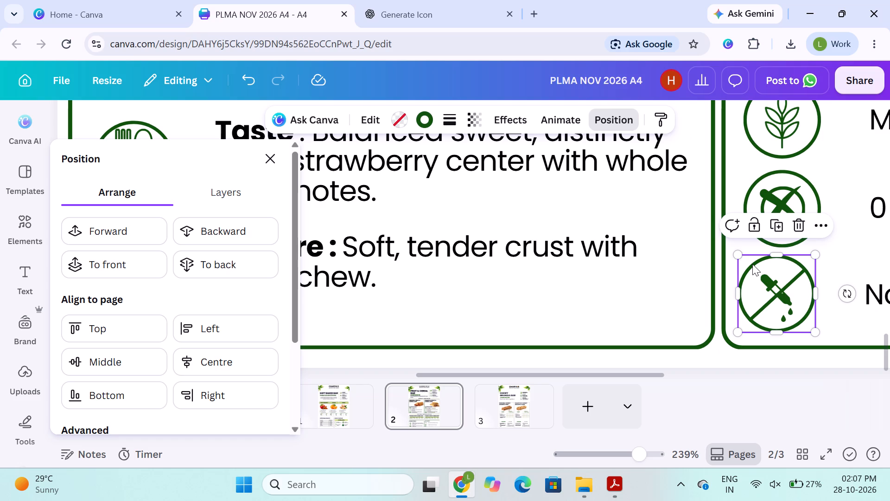
pyautogui.keyDown('shift'); pyautogui.click(771, 281); pyautogui.keyUp('shift')
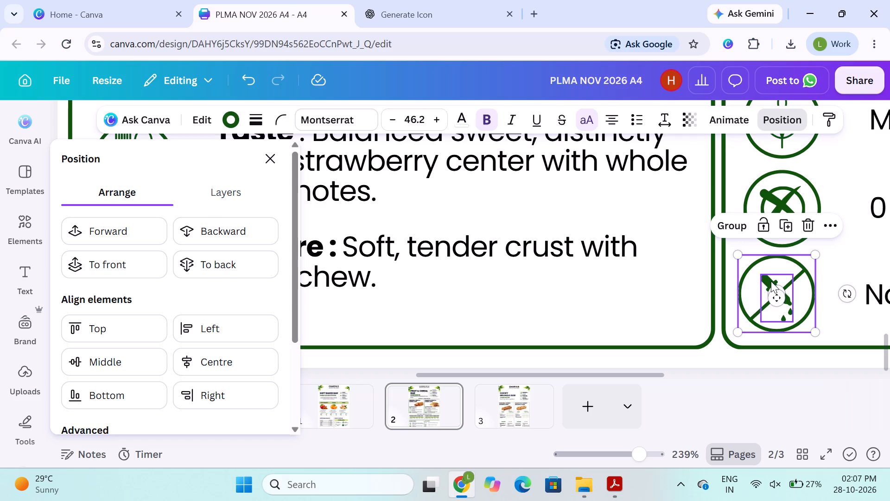
pyautogui.keyDown('shift'); pyautogui.click(799, 270); pyautogui.keyUp('shift')
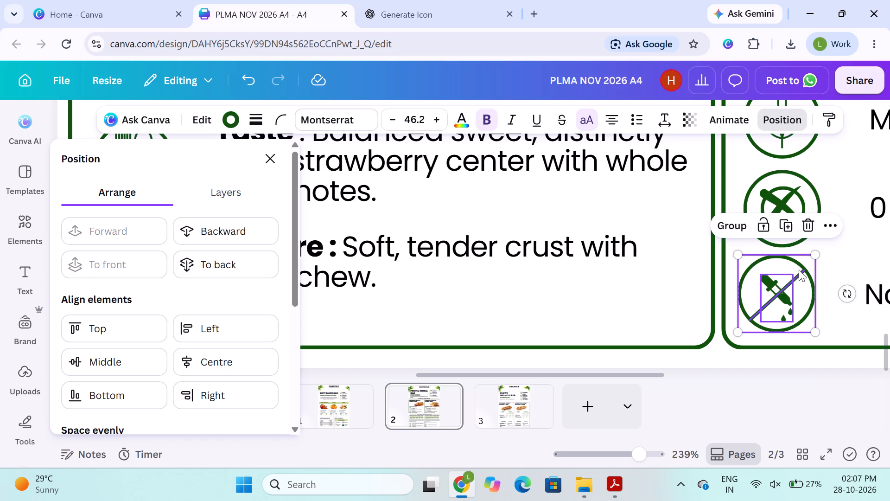
pyautogui.click(741, 225)
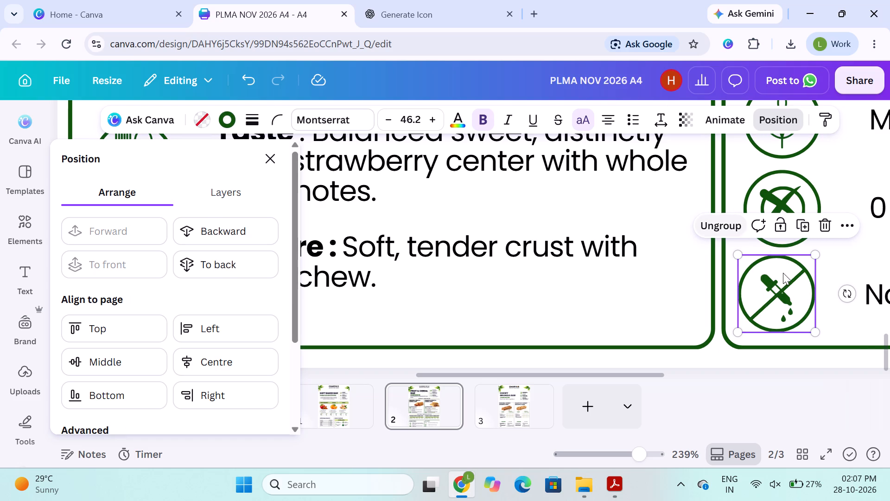
# Move the grouped dropper icon slightly to the right so it lines up with the Key Claims icons above it.
pyautogui.press('Right')
pyautogui.press('Right')
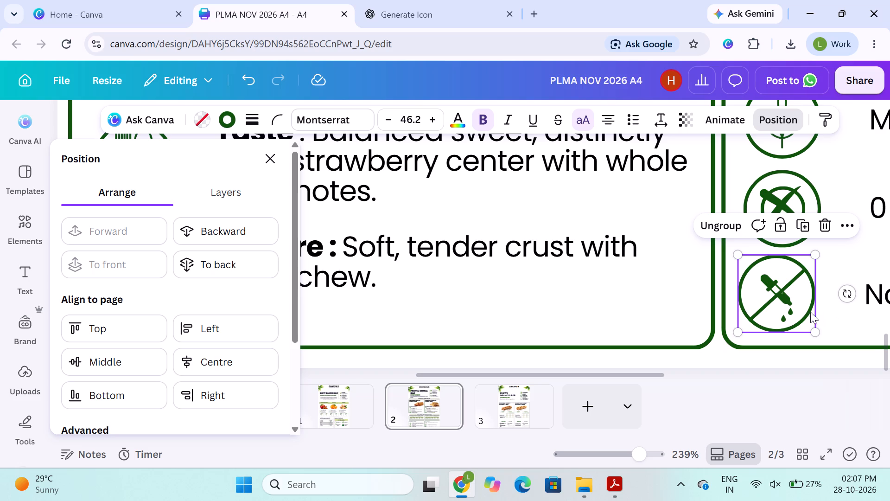
pyautogui.click(809, 312)
pyautogui.press('Right')
pyautogui.press('Right')
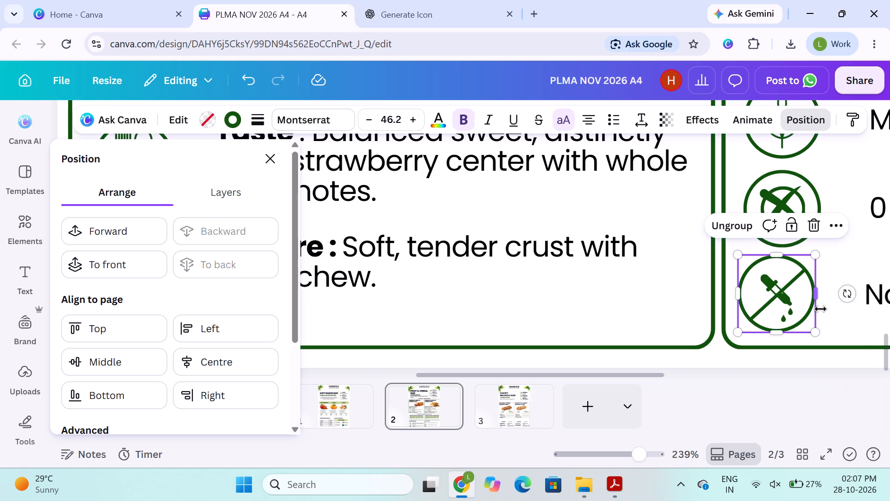
pyautogui.click(687, 258)
pyautogui.click(790, 281)
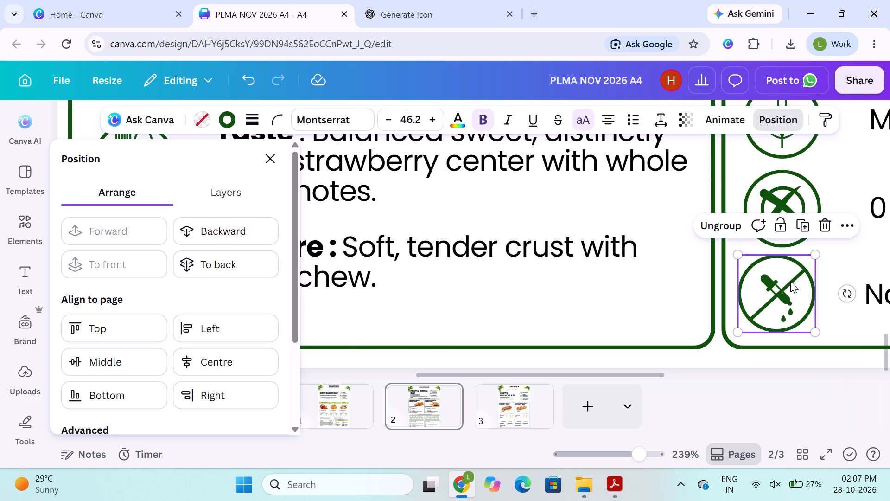
pyautogui.press('Right')
pyautogui.press('Right')
pyautogui.press('Left')
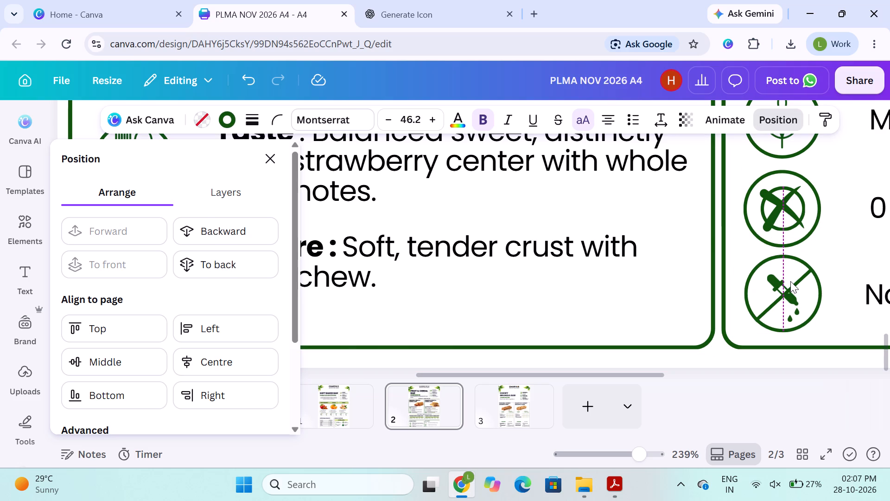
pyautogui.click(843, 254)
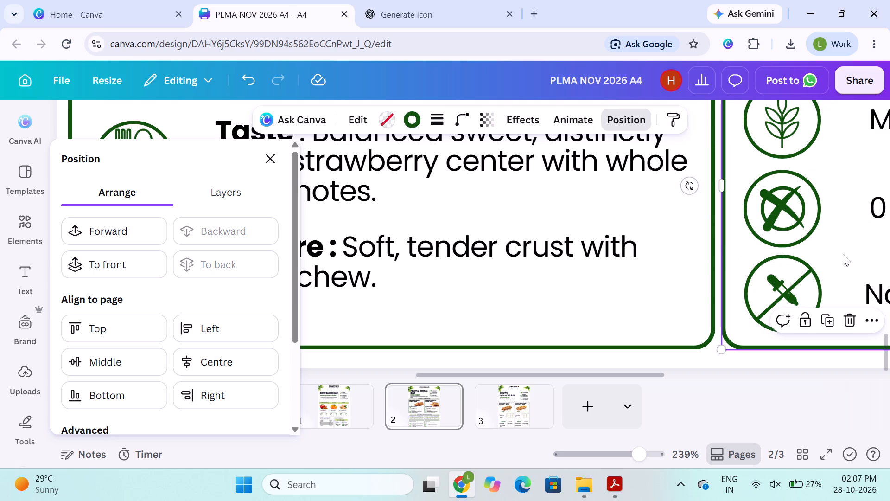
# Group the leaf drawing with its circle beside the Whole Grains claim.
pyautogui.scroll(1, 818, 300)
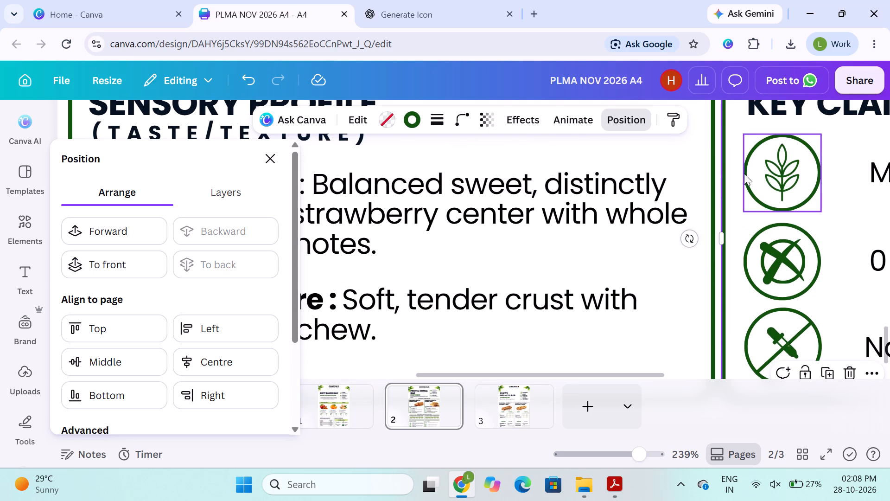
pyautogui.click(773, 177)
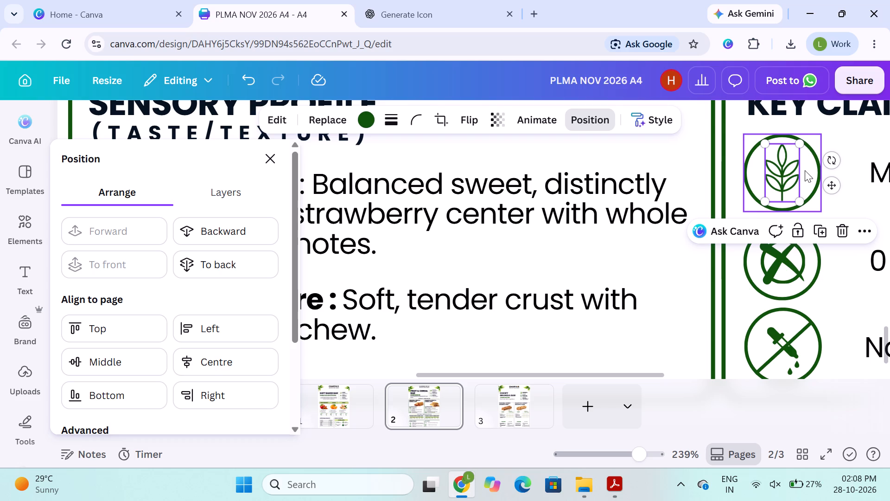
pyautogui.keyDown('shift'); pyautogui.click(805, 170); pyautogui.keyUp('shift')
pyautogui.click(736, 233)
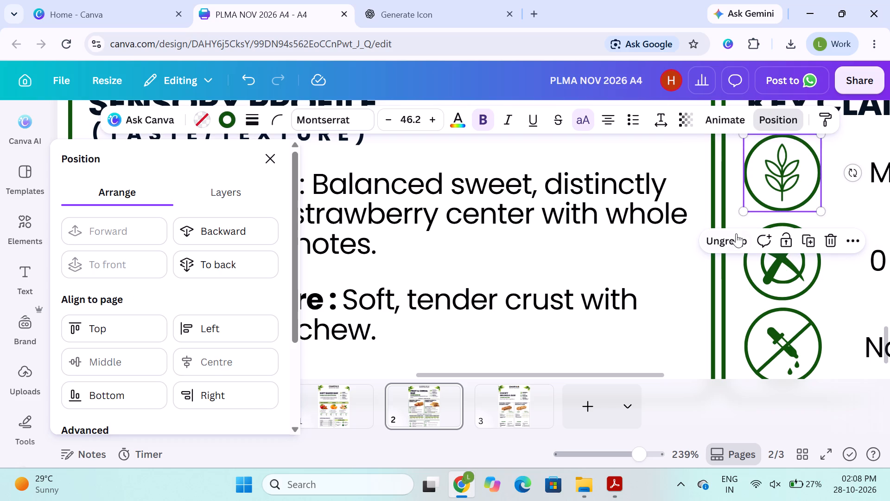
# Group the crossed-out drawing with its circle beside the High Fructose Corn Syrup claim.
pyautogui.click(747, 270)
pyautogui.click(775, 270)
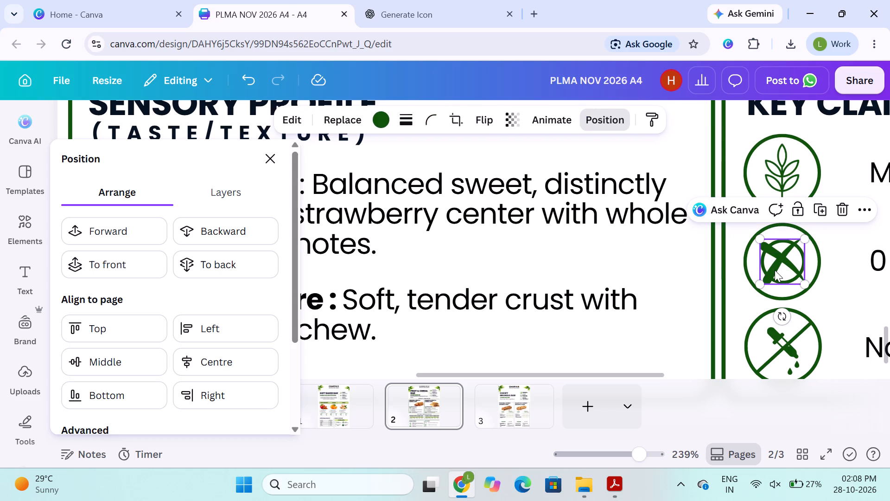
pyautogui.keyDown('shift'); pyautogui.click(751, 280); pyautogui.keyUp('shift')
pyautogui.click(743, 193)
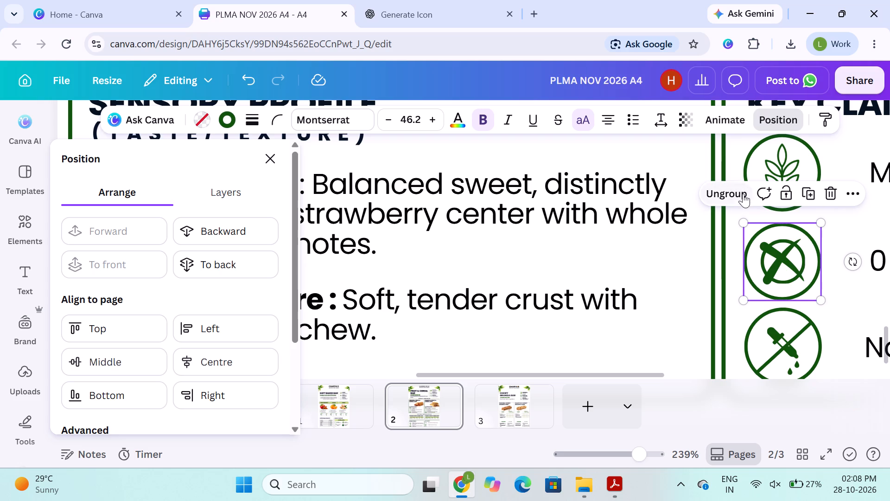
pyautogui.click(855, 345)
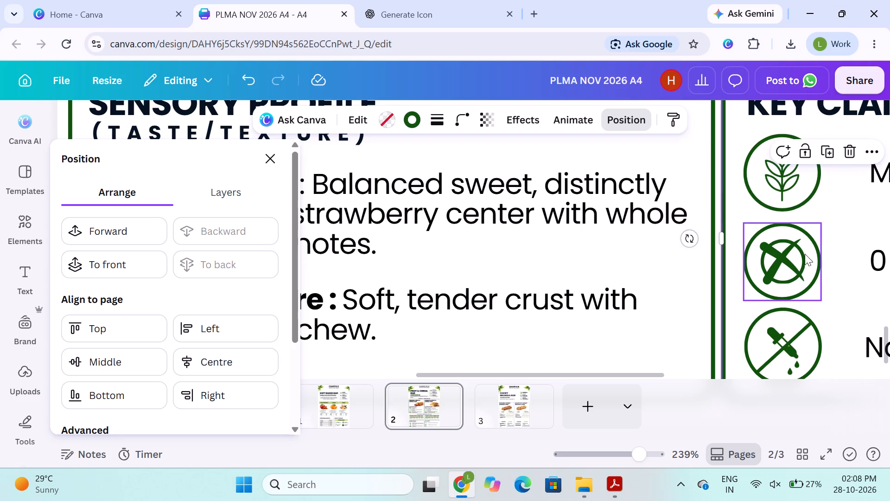
# Align the three grouped Key Claims icons to each other at centre, and close the position settings.
pyautogui.click(775, 263)
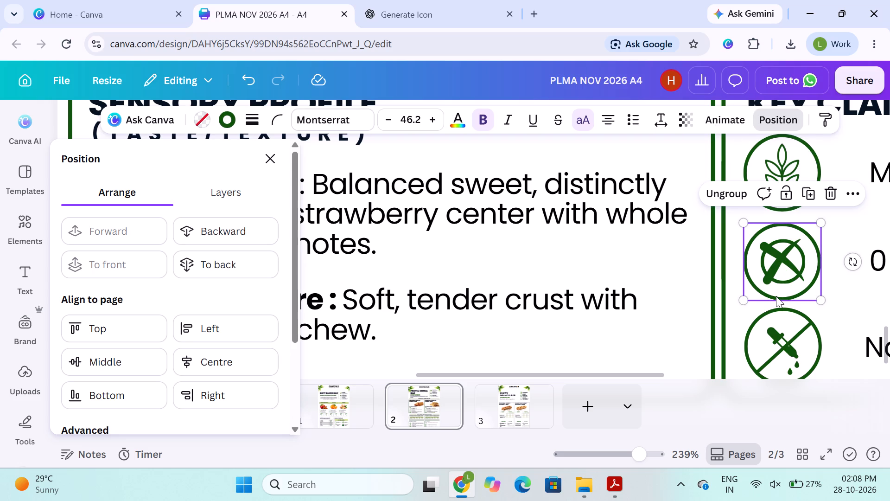
pyautogui.click(790, 351)
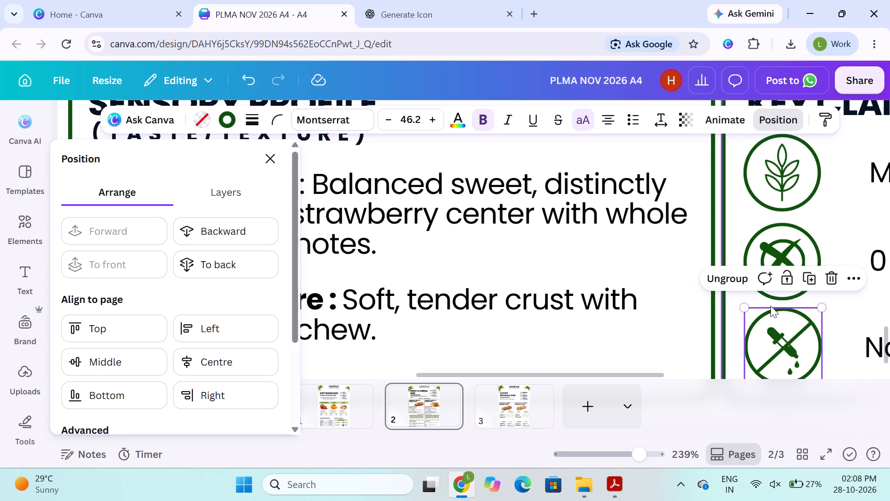
pyautogui.keyDown('shift'); pyautogui.click(784, 238); pyautogui.keyUp('shift')
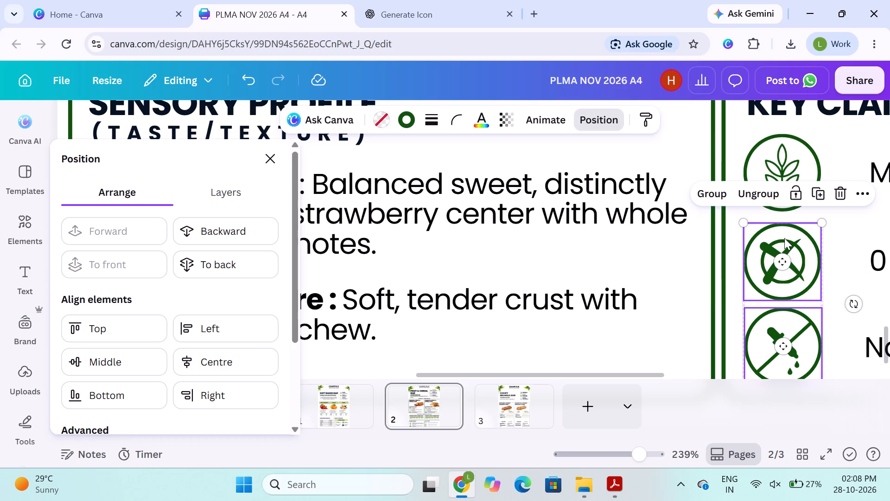
pyautogui.keyDown('shift'); pyautogui.click(785, 160); pyautogui.keyUp('shift')
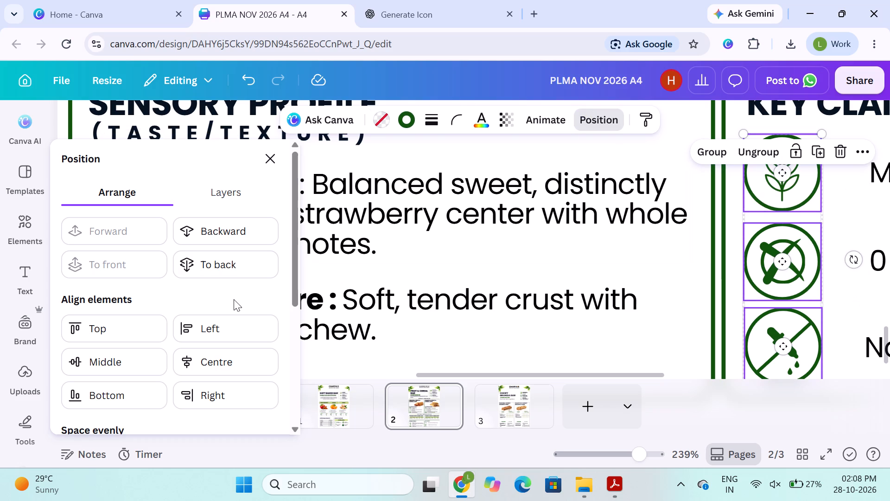
pyautogui.click(207, 357)
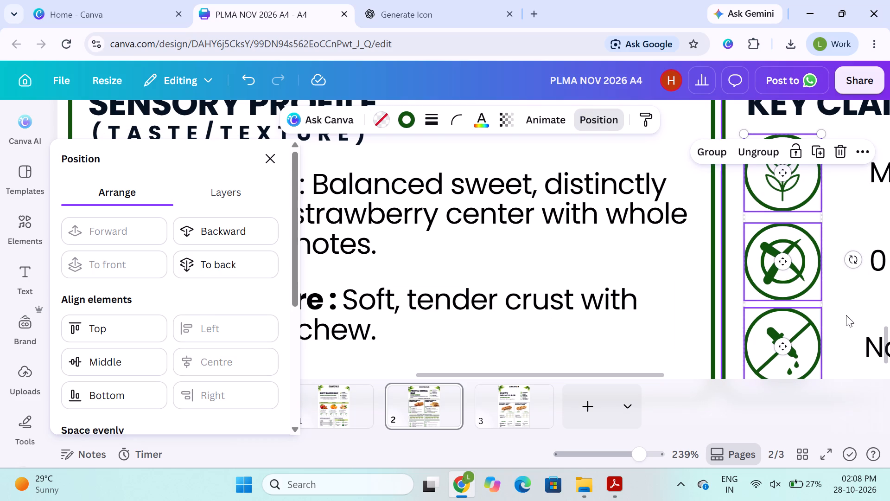
pyautogui.click(846, 315)
pyautogui.hscroll(-1, 846, 315)
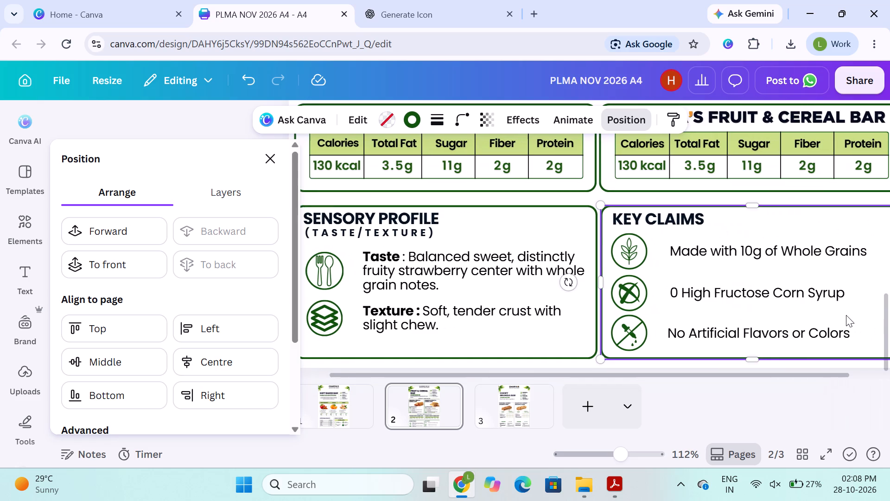
pyautogui.hscroll(-1, 846, 315)
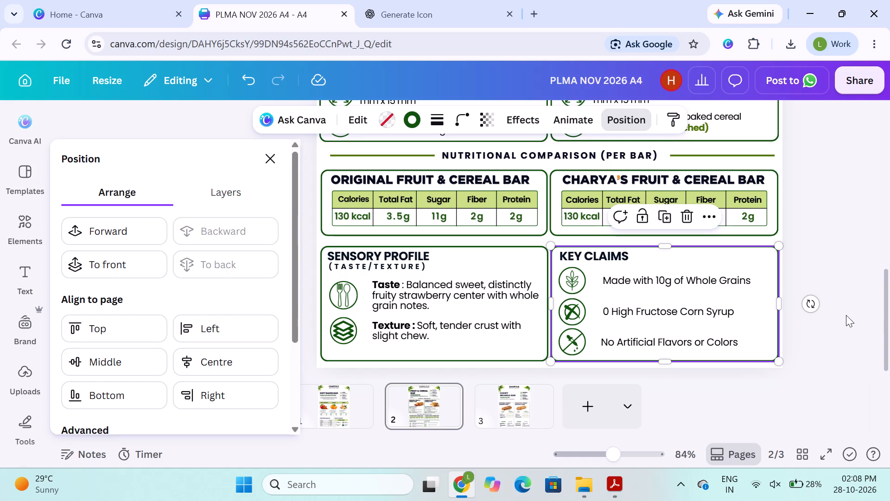
pyautogui.click(851, 200)
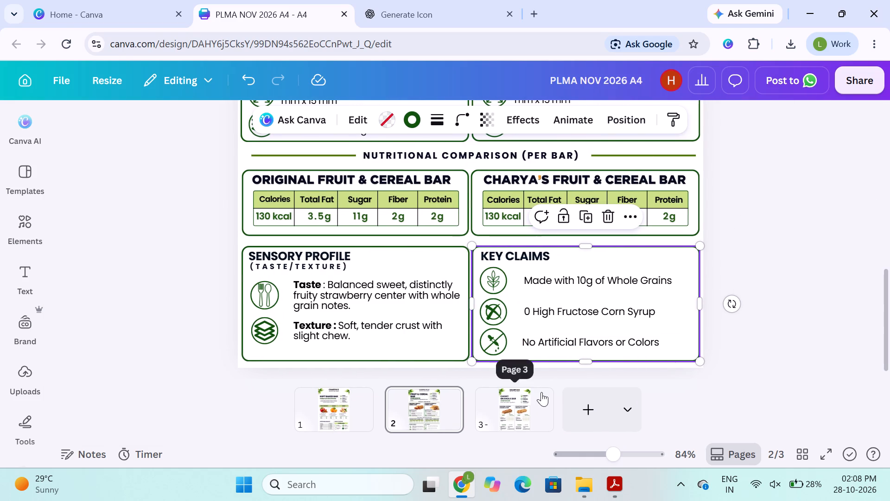
# Go to page 3 with the chewy granola bars, look it over, and open the design's sharing options.
pyautogui.click(541, 392)
pyautogui.click(828, 232)
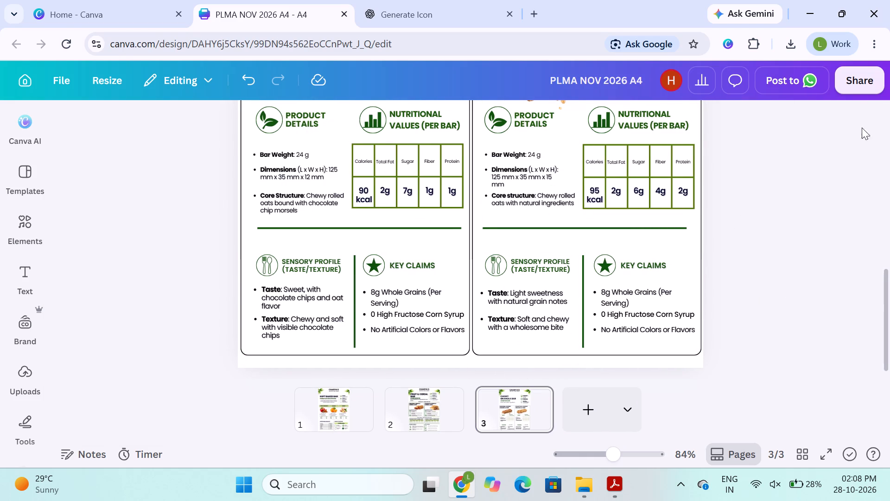
pyautogui.scroll(2, 826, 161)
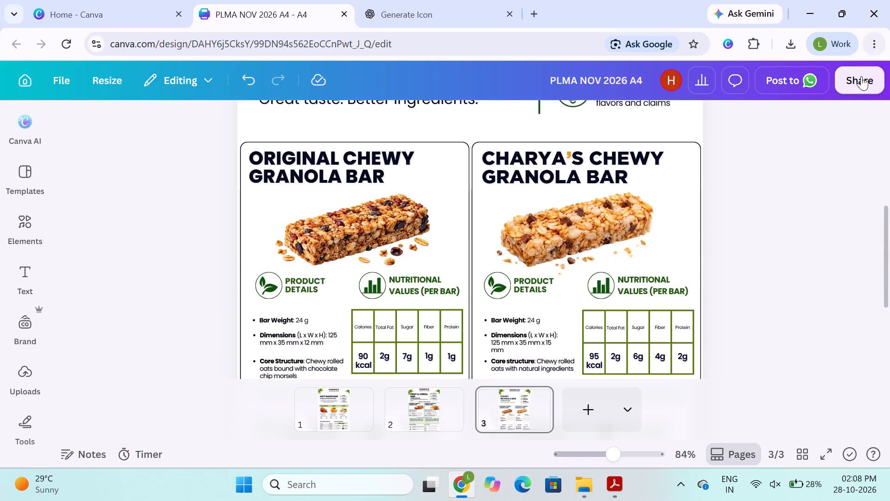
pyautogui.click(861, 76)
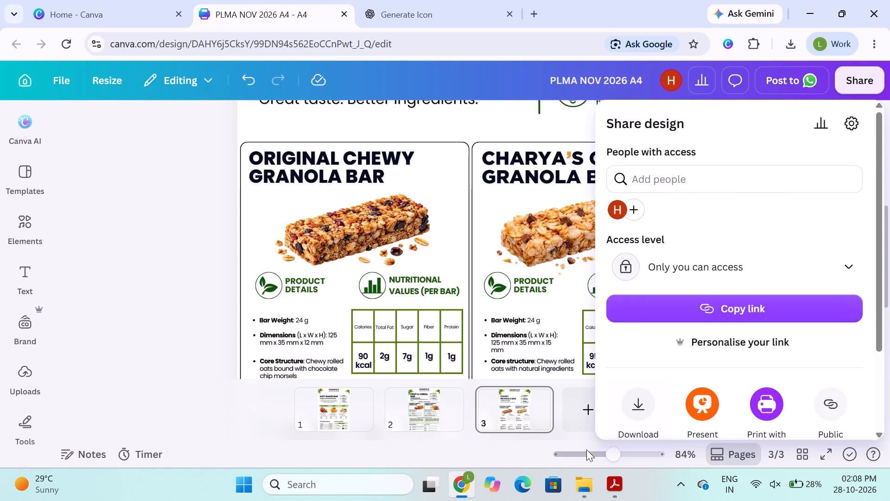
# Switch to Adobe Acrobat and close the previously exported PLMA NOV 2026 A4 PDF.
pyautogui.click(606, 492)
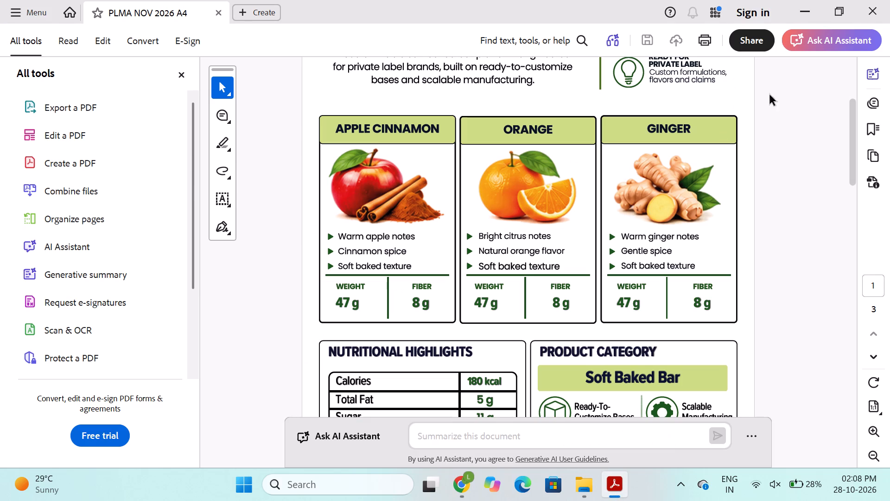
pyautogui.click(882, 3)
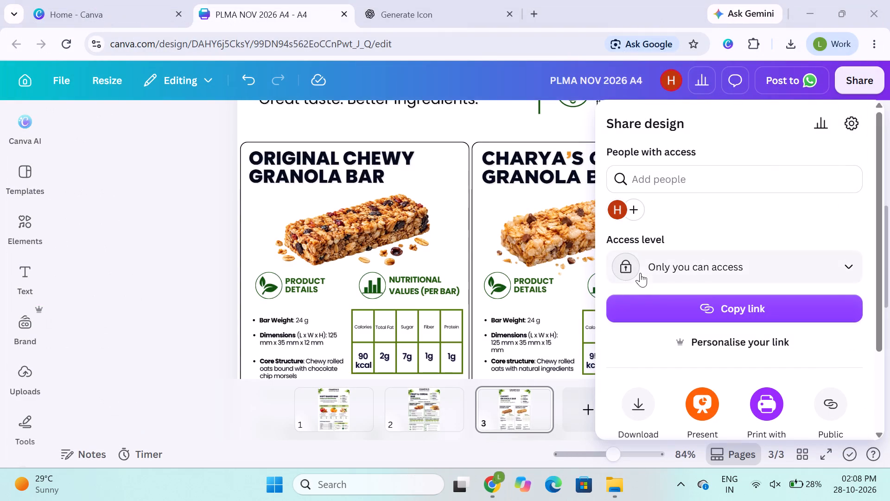
# Switch to the Downloads folder in File Explorer and delete the PDF PLMA NOV 2026 A4 (1).
pyautogui.click(494, 496)
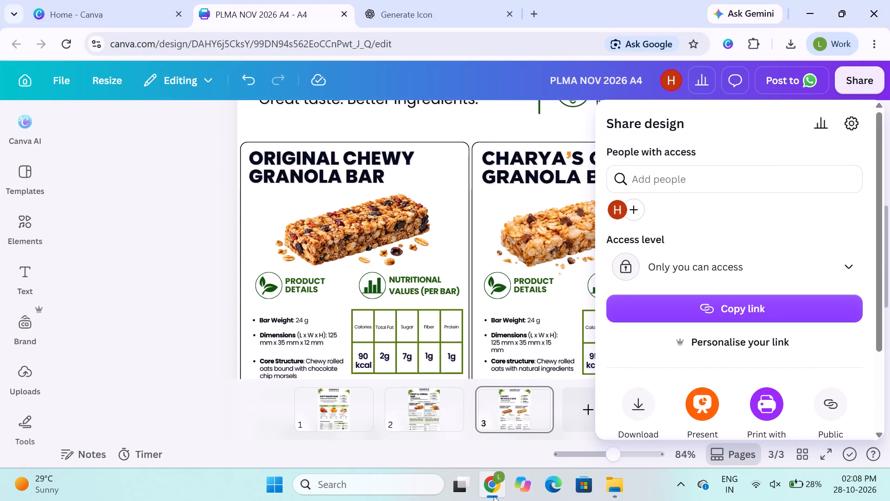
pyautogui.click(603, 478)
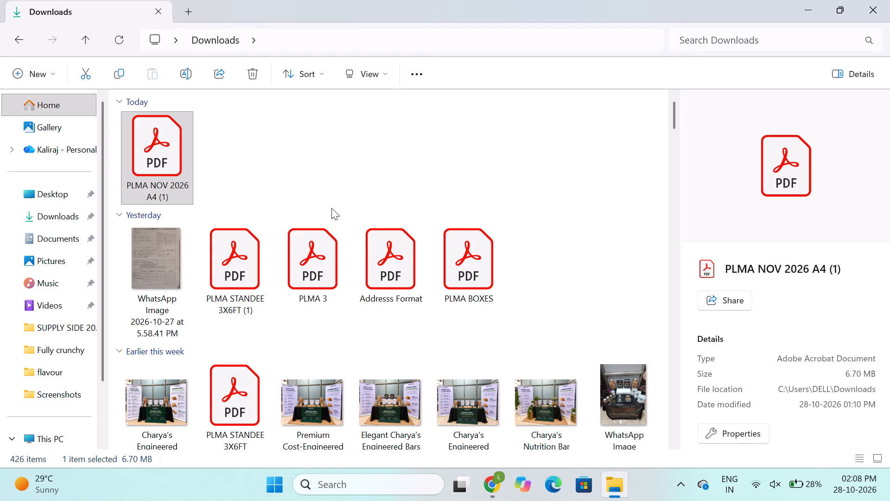
pyautogui.press('Delete')
pyautogui.click(180, 167)
pyautogui.press('Delete')
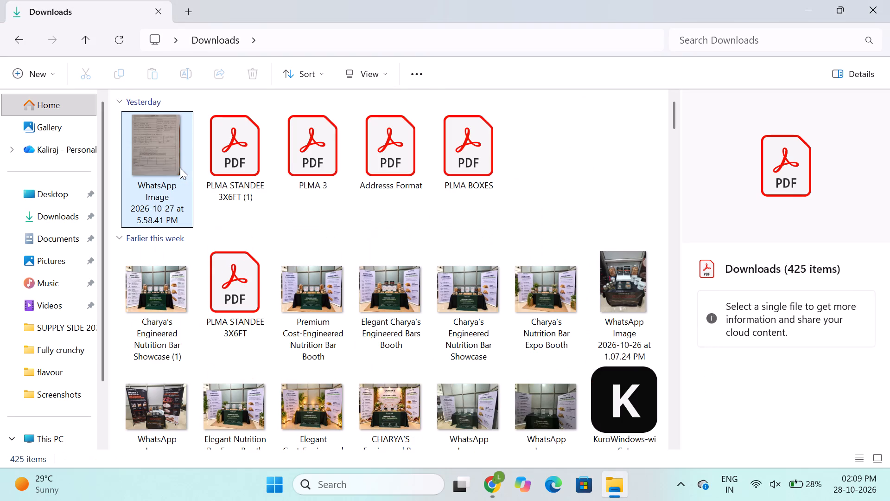
# Return to the Canva design and download all pages as a print PDF with the CMYK colour profile.
pyautogui.click(623, 490)
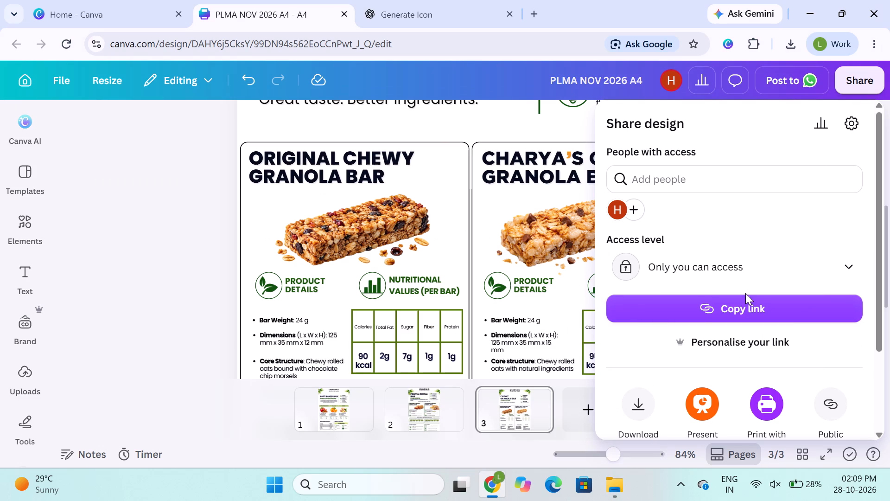
pyautogui.click(645, 398)
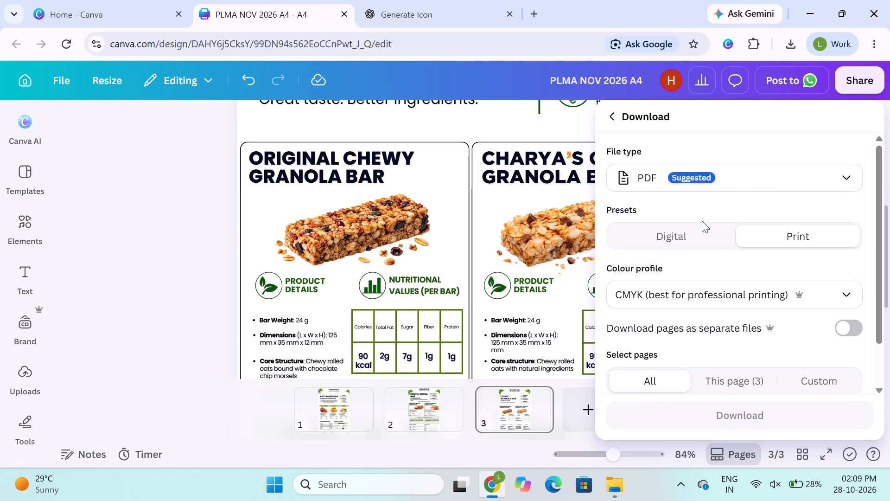
pyautogui.click(769, 177)
pyautogui.click(769, 177)
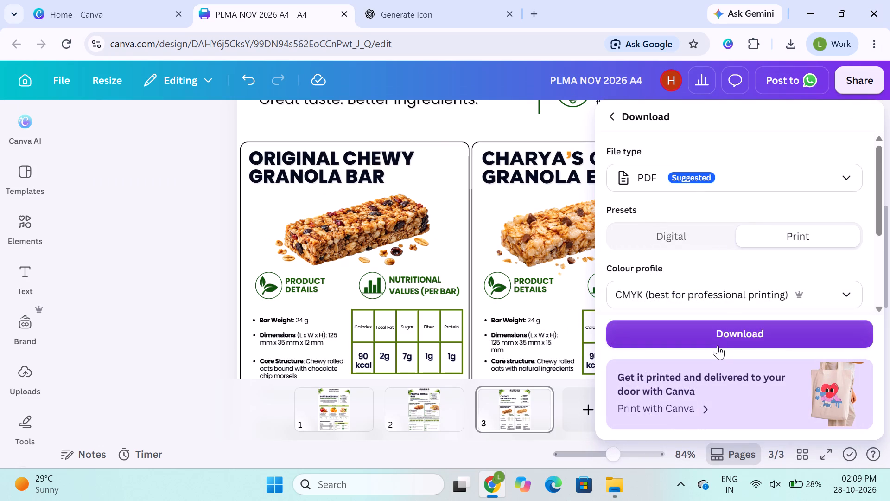
pyautogui.scroll(-4, 730, 289)
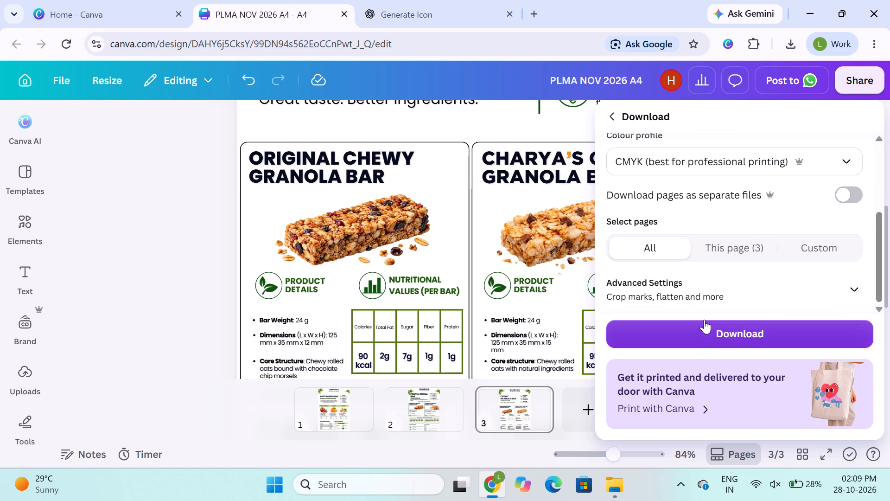
pyautogui.click(701, 330)
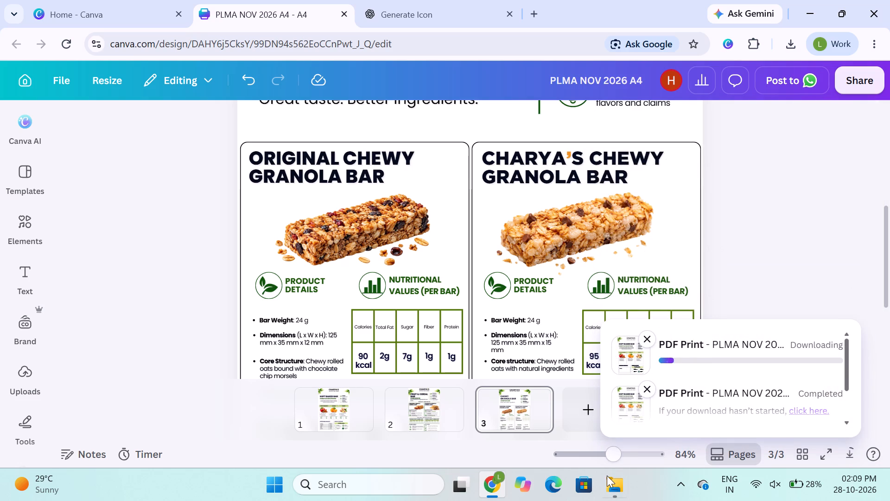
pyautogui.hscroll(-1, 603, 477)
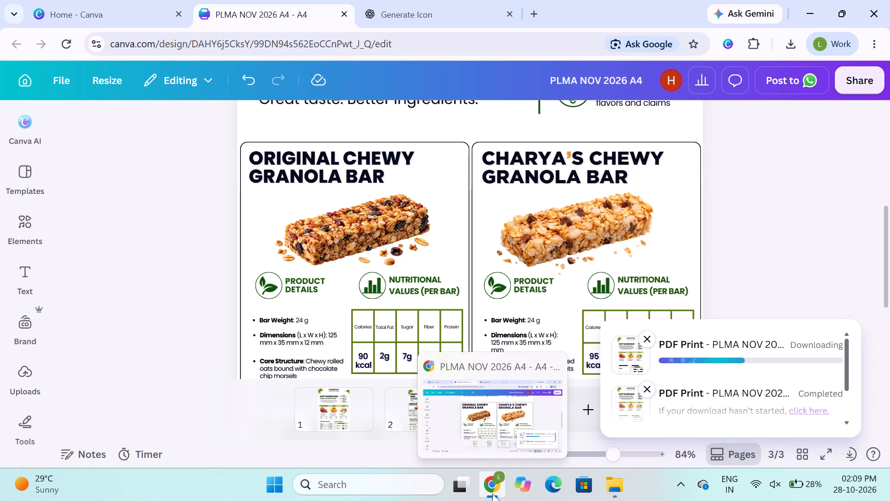